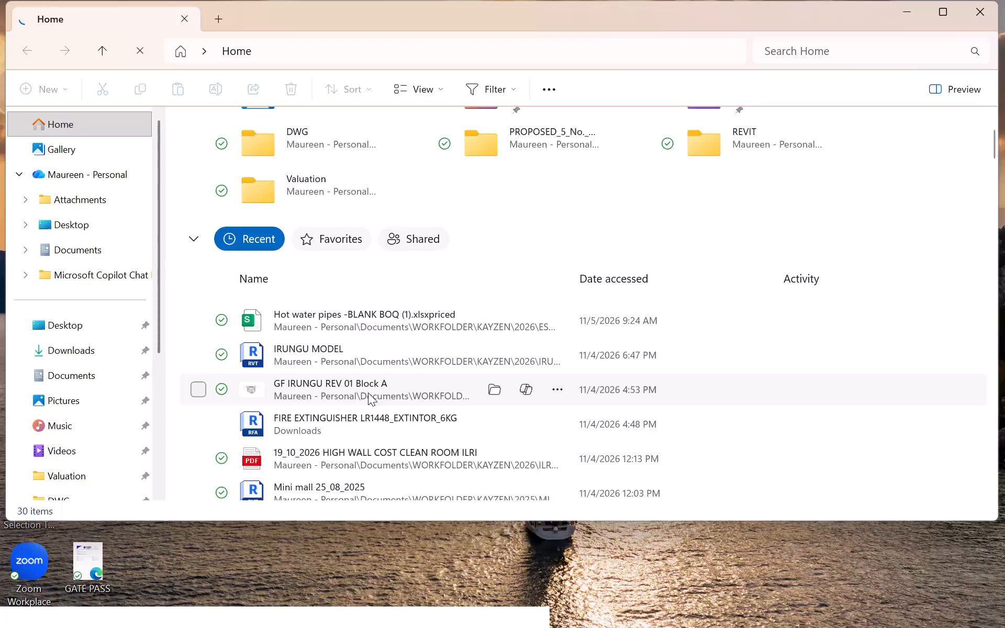
Open the Franciscan_Sisters_Convent_-_FINAL ACCOUNT workbook from the recent files list.
{"action": "scroll", "coordinate": [368, 392], "scroll_direction": "down", "scroll_amount": 5}
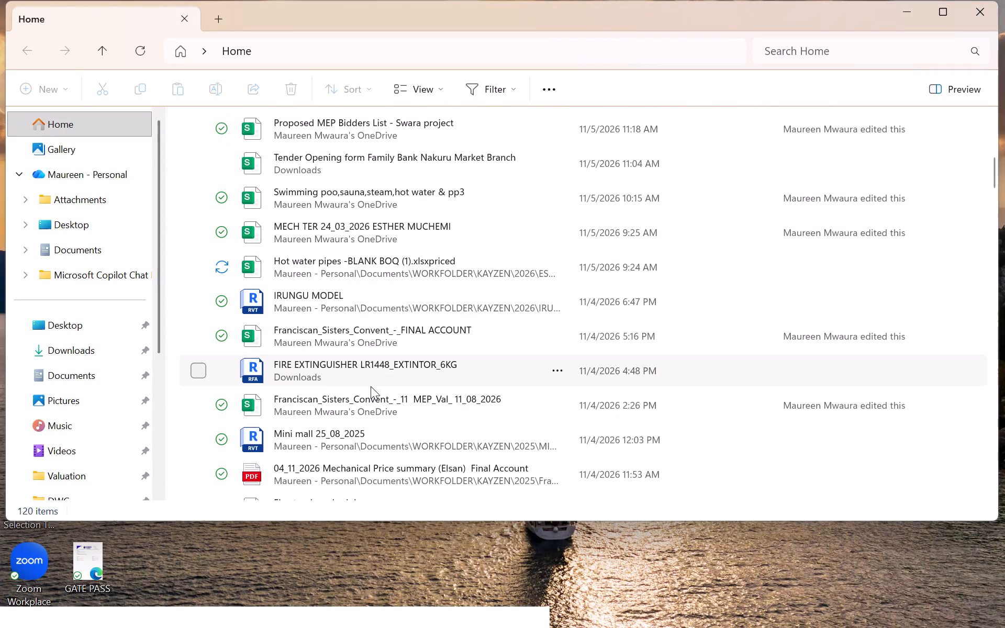
{"action": "left_click", "coordinate": [392, 331]}
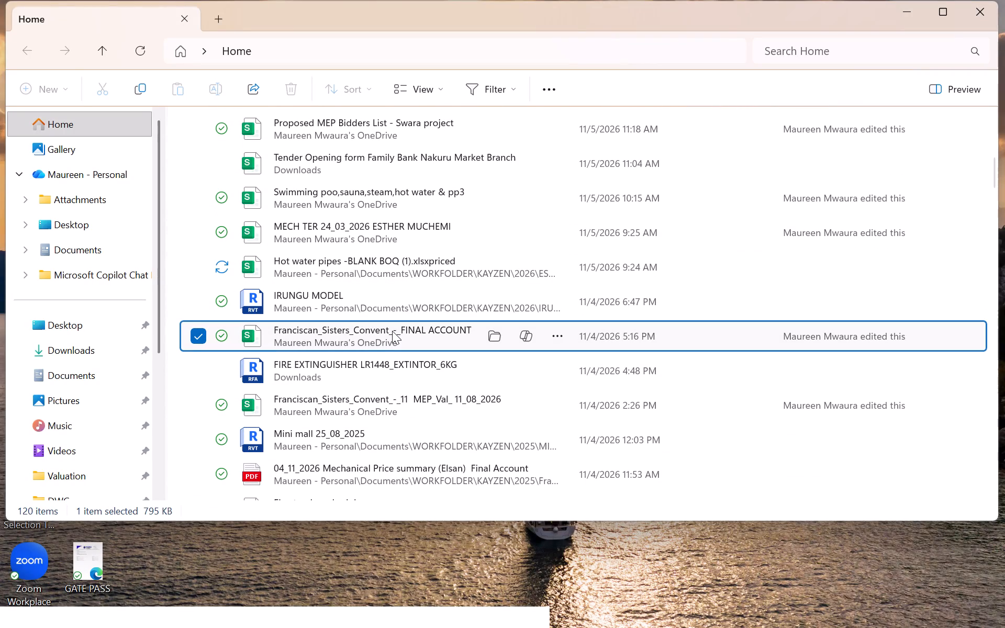
{"action": "double_click", "coordinate": [392, 331]}
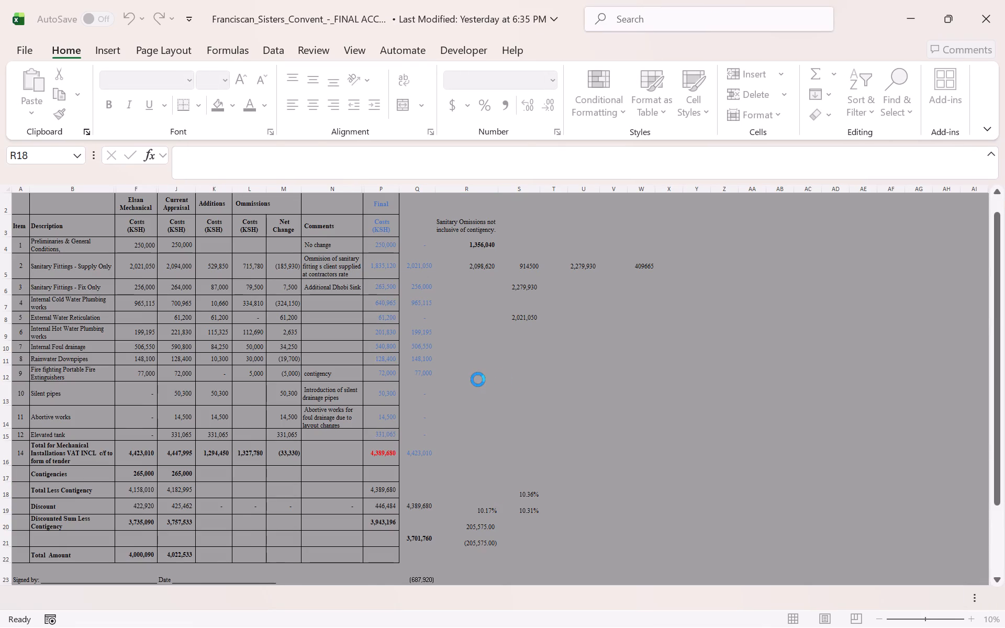
On the Elsan Sanitary sheet, copy the A3 Sanitary Fittings Price Summary block, range A87:X90.
{"action": "scroll", "coordinate": [477, 362], "scroll_direction": "down", "scroll_amount": 3}
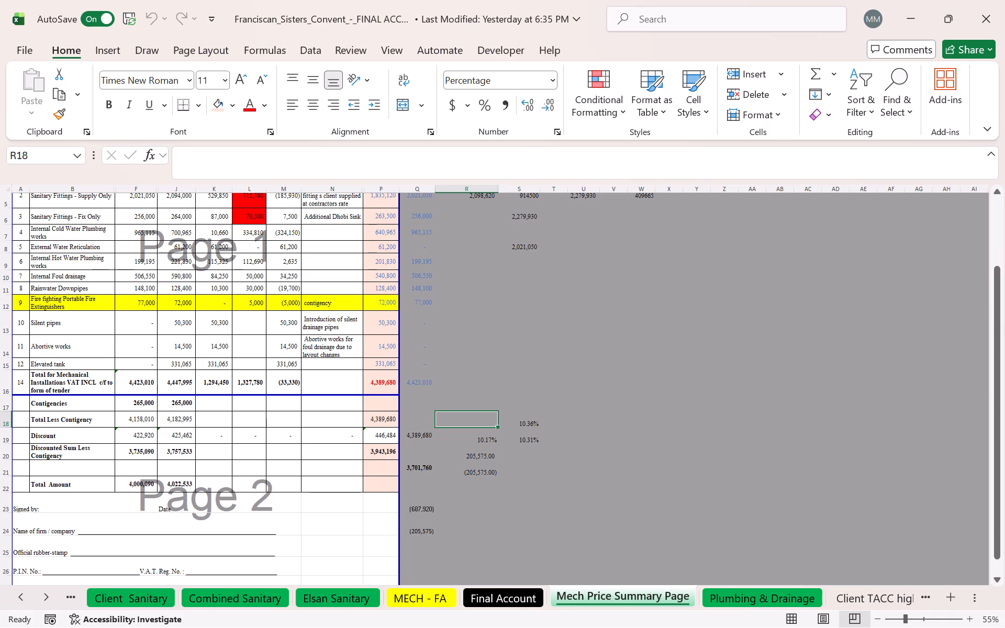
{"action": "left_click", "coordinate": [508, 597]}
{"action": "left_click", "coordinate": [257, 595]}
{"action": "scroll", "coordinate": [552, 286], "scroll_direction": "down", "scroll_amount": 7}
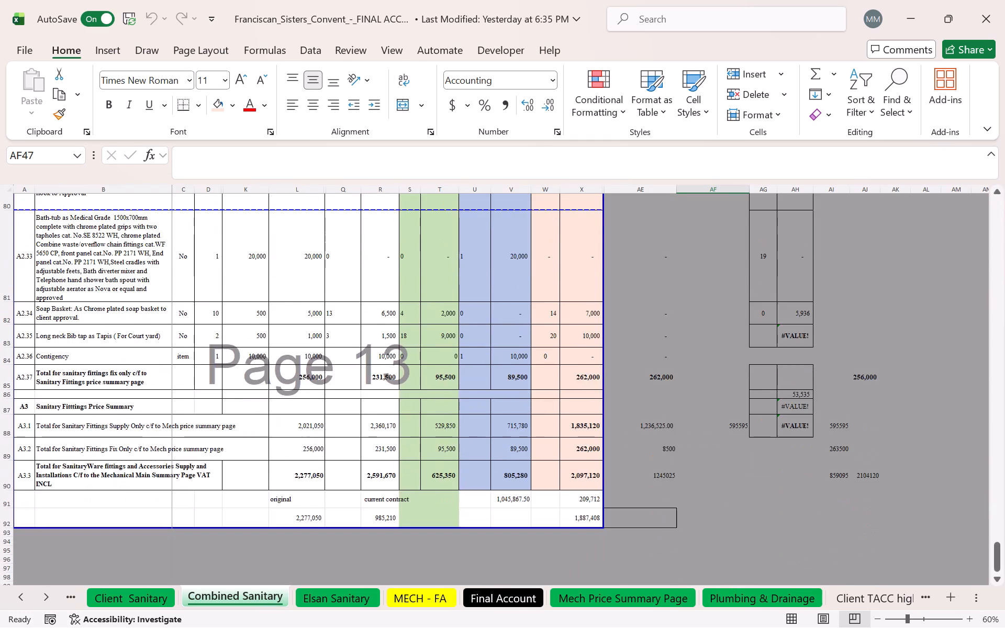
{"action": "scroll", "coordinate": [553, 288], "scroll_direction": "down", "scroll_amount": 2}
{"action": "left_click", "coordinate": [341, 592]}
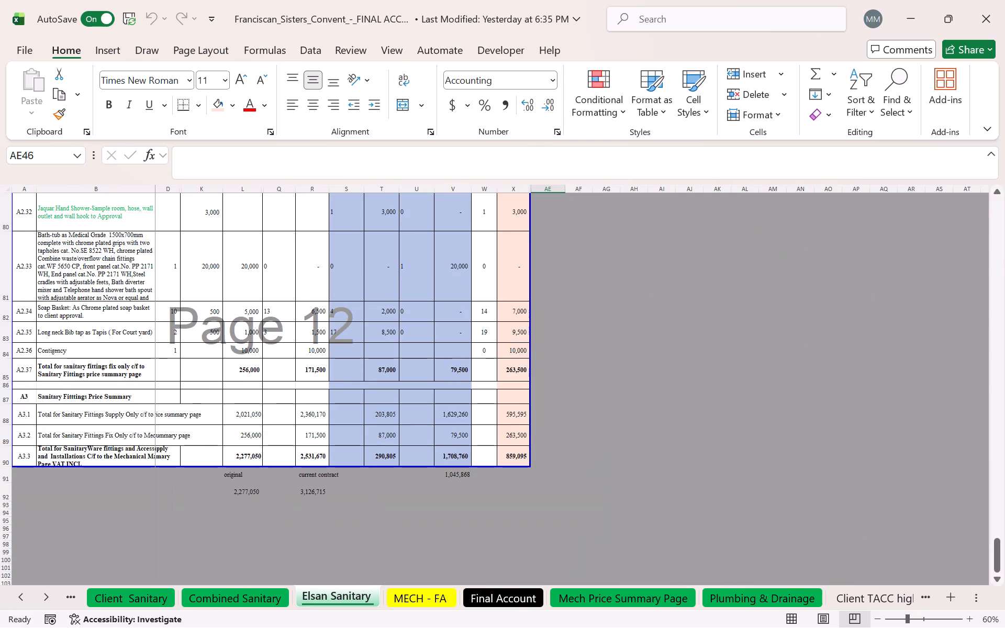
{"action": "left_click_drag", "start_coordinate": [18, 397], "coordinate": [523, 454]}
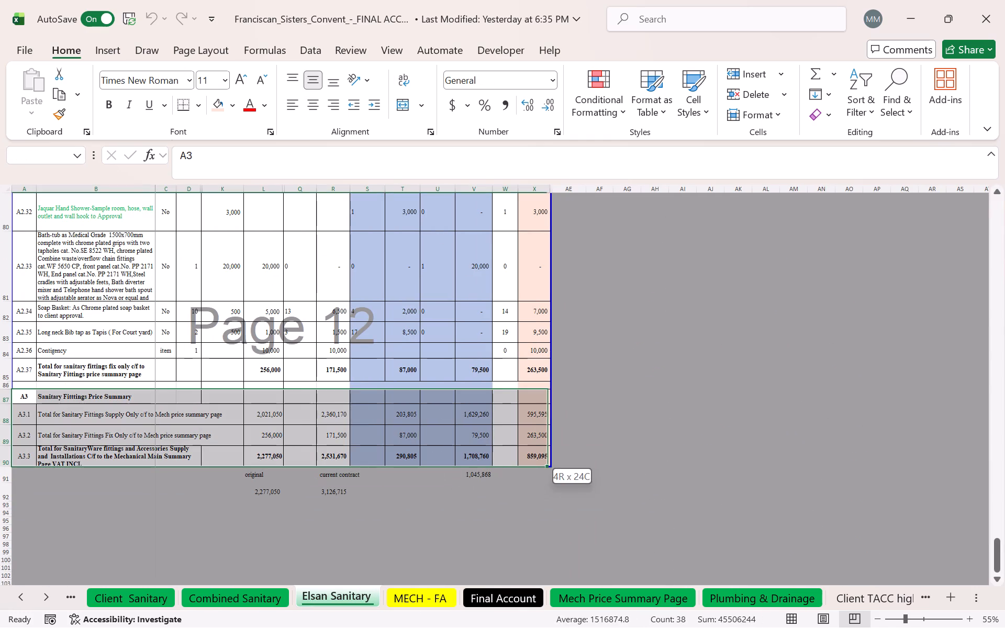
{"action": "left_click_drag", "start_coordinate": [523, 454], "coordinate": [535, 456]}
{"action": "key", "text": "ctrl+c"}
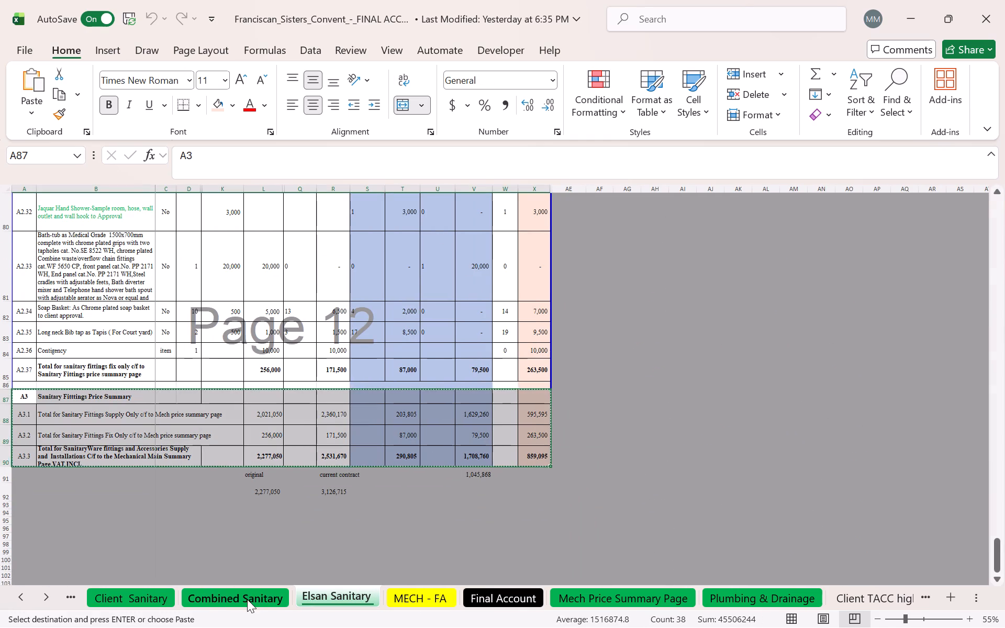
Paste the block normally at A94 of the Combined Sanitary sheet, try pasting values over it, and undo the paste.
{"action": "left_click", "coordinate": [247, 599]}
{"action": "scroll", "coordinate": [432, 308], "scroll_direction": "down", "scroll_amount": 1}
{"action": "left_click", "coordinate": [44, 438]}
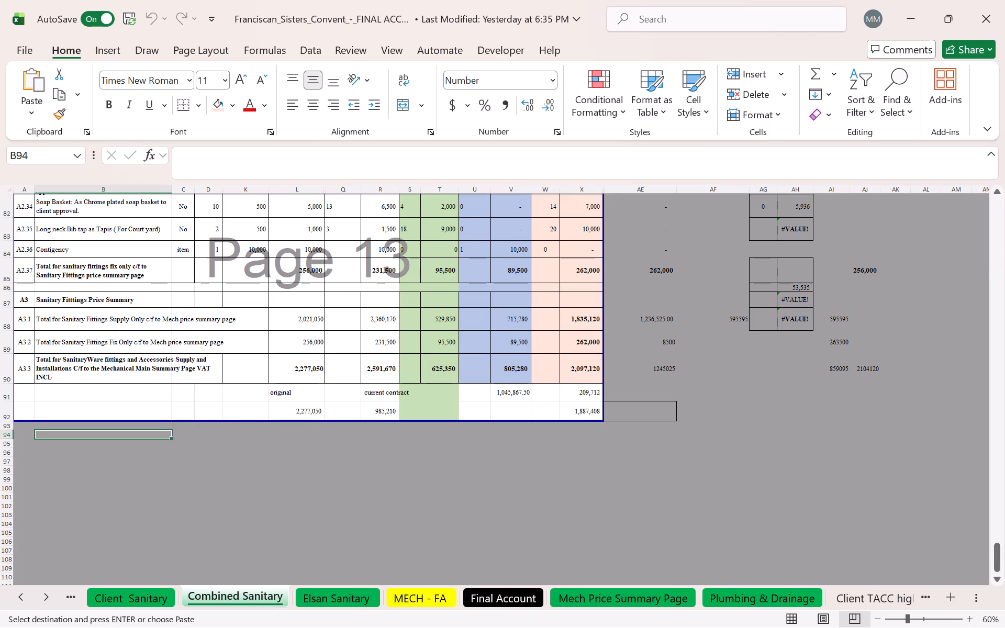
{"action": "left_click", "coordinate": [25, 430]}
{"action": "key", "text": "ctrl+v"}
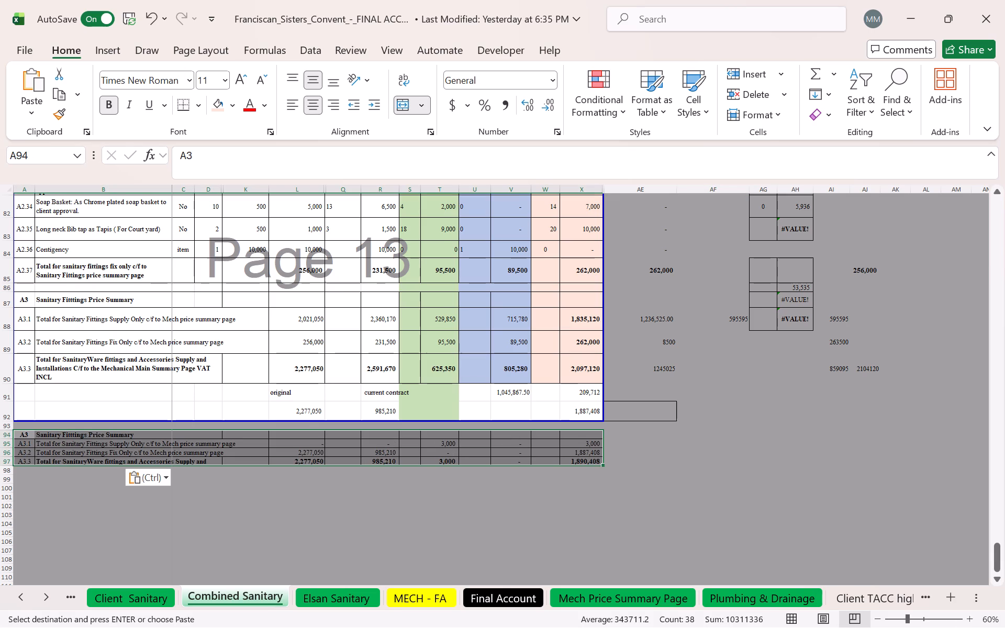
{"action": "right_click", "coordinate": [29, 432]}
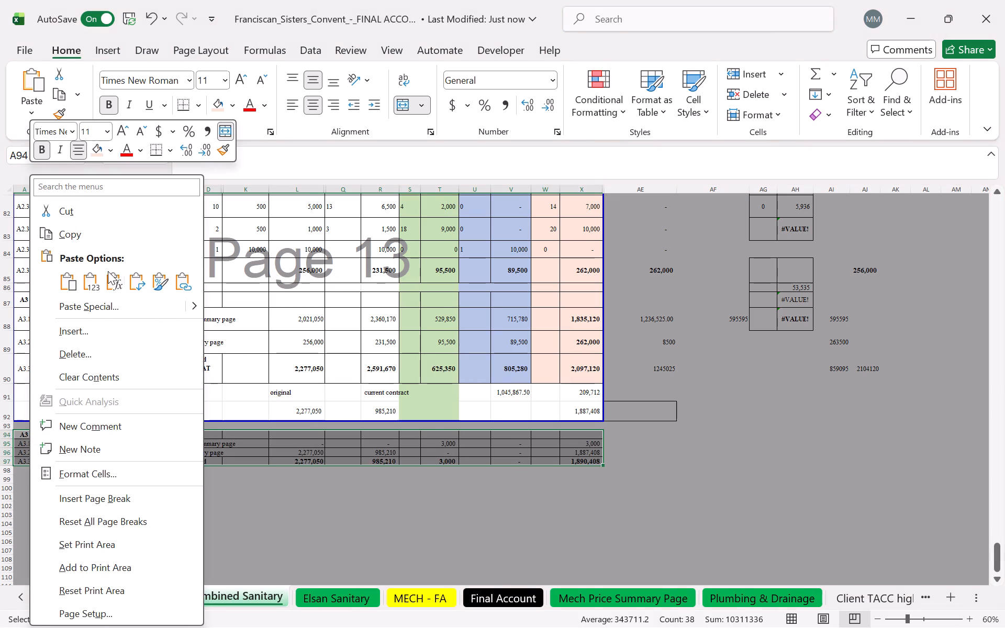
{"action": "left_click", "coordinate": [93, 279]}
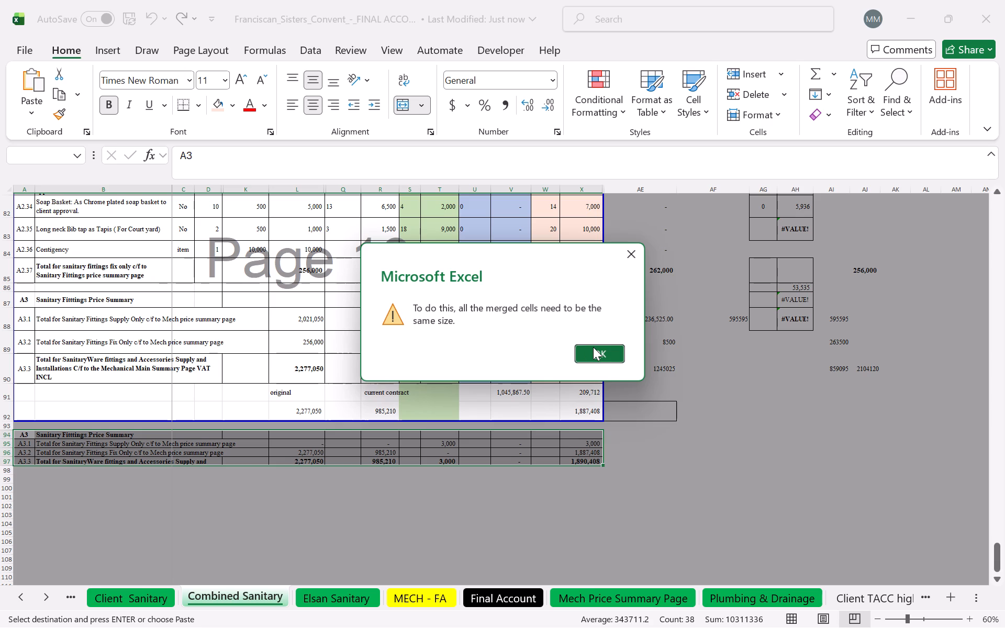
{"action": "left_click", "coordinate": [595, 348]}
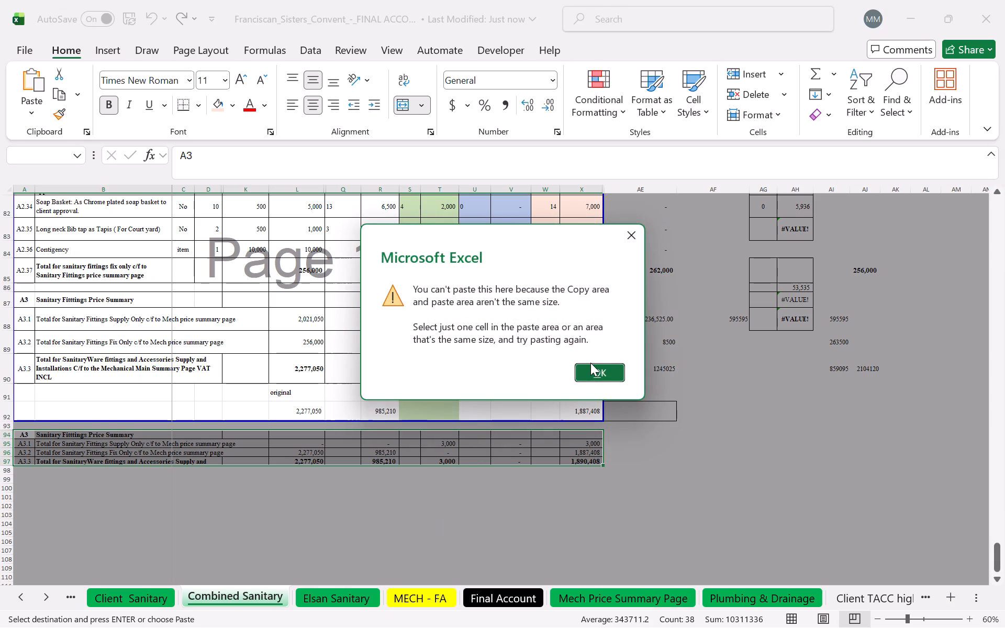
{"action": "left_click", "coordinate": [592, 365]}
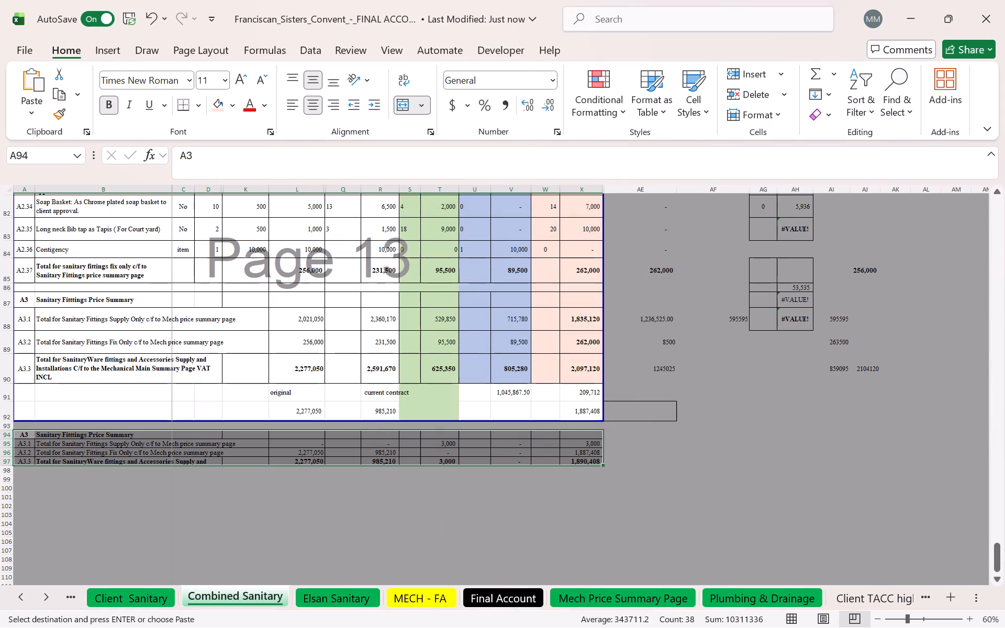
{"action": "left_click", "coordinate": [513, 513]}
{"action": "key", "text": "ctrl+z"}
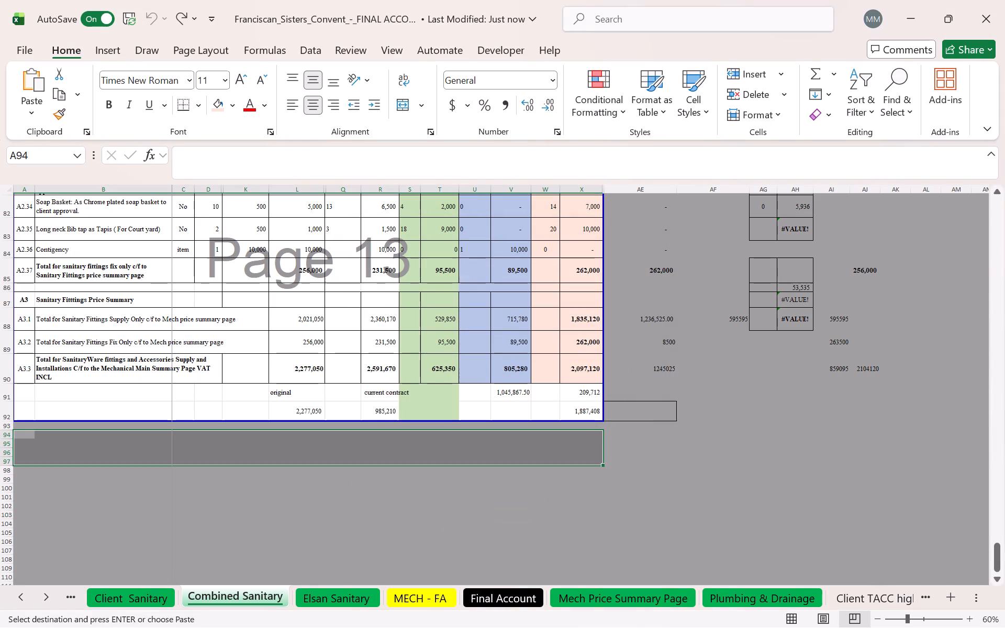
Paste the copied Elsan price summary as values only at cell A94 of the Combined Sanitary sheet.
{"action": "right_click", "coordinate": [23, 435]}
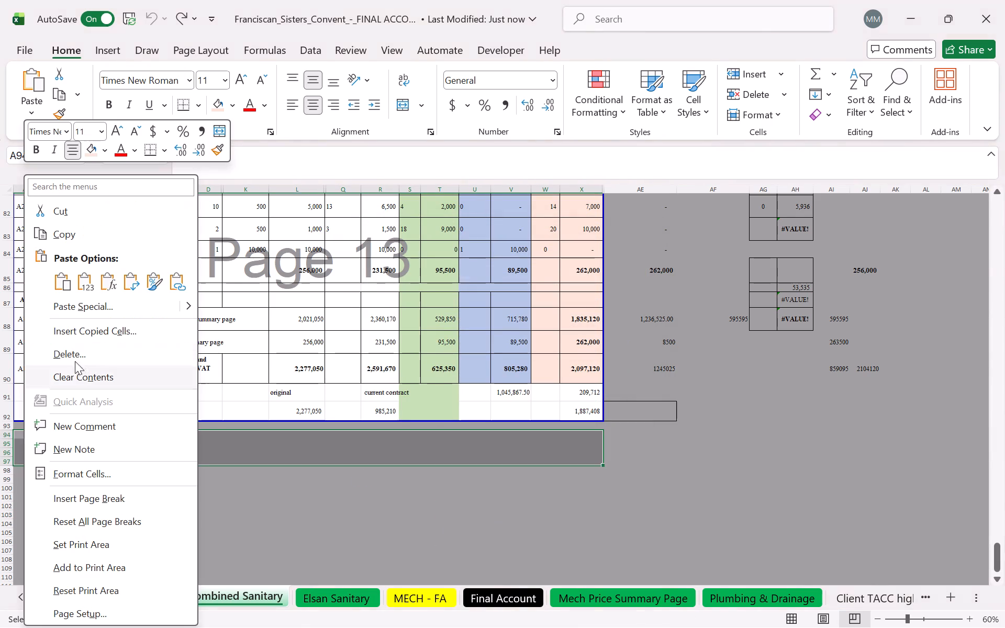
{"action": "left_click", "coordinate": [93, 279]}
{"action": "left_click", "coordinate": [386, 489]}
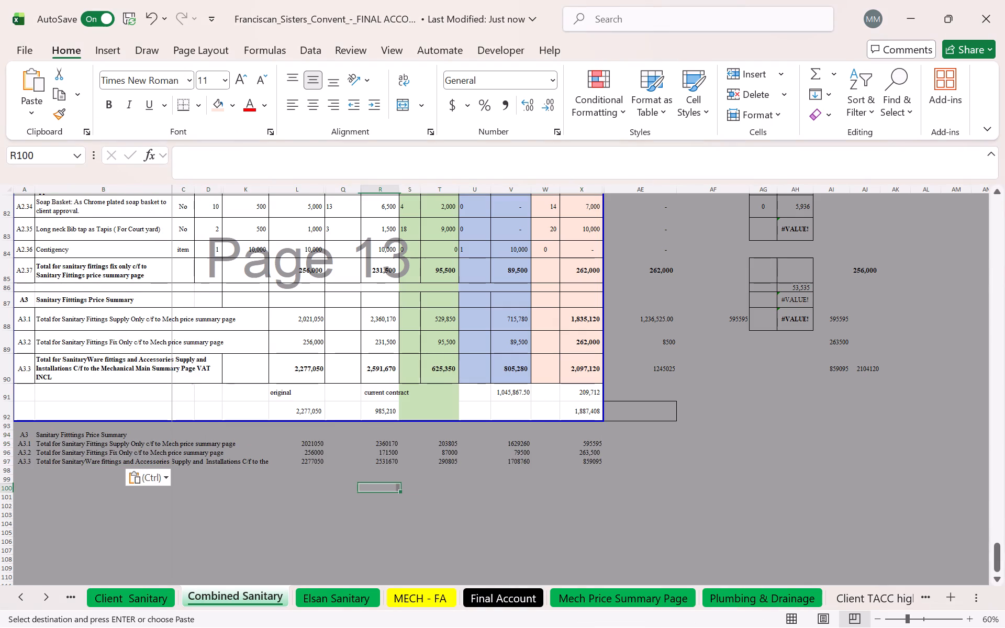
Copy the A3 price summary block A88:X91 from the Client Sanitary sheet and try to paste it at A99 of Combined Sanitary.
{"action": "left_click", "coordinate": [135, 601]}
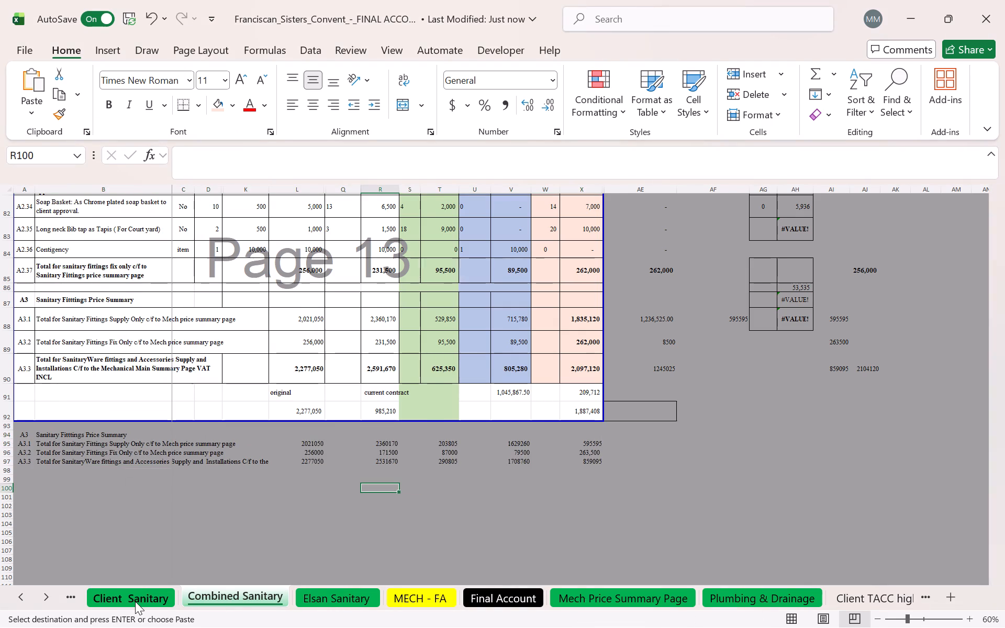
{"action": "left_click_drag", "start_coordinate": [23, 355], "coordinate": [31, 359]}
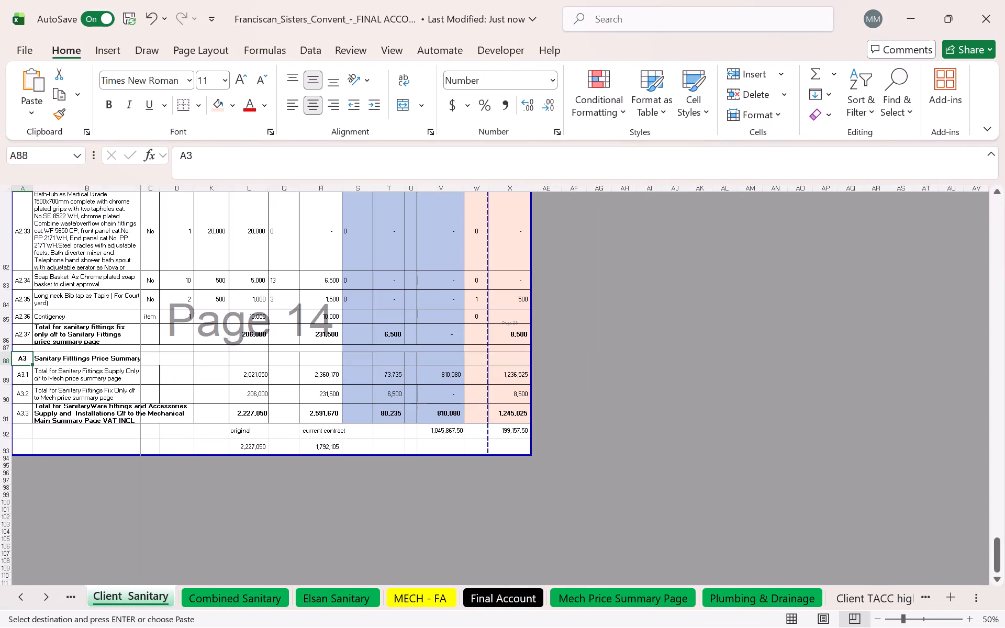
{"action": "left_click_drag", "start_coordinate": [31, 359], "coordinate": [498, 415]}
{"action": "key", "text": "ctrl+c"}
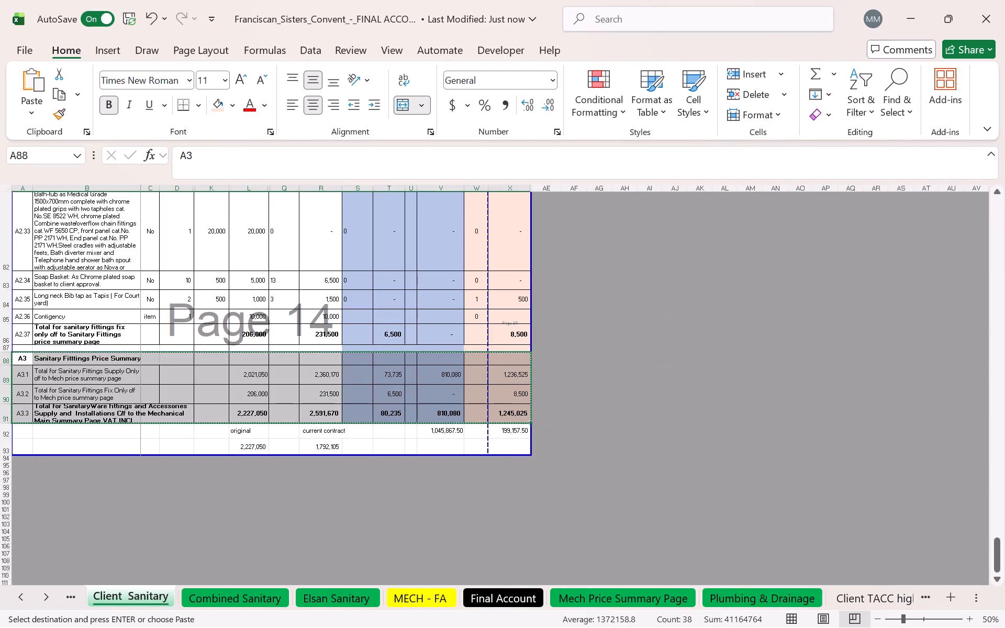
{"action": "left_click", "coordinate": [264, 602]}
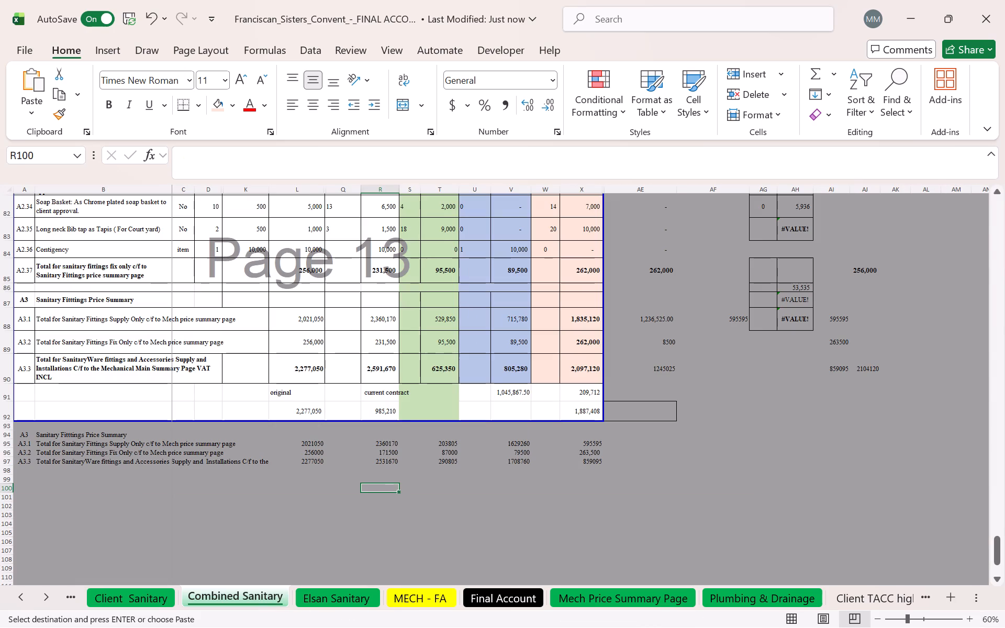
{"action": "left_click", "coordinate": [102, 490]}
{"action": "left_click", "coordinate": [36, 484]}
{"action": "left_click", "coordinate": [25, 478]}
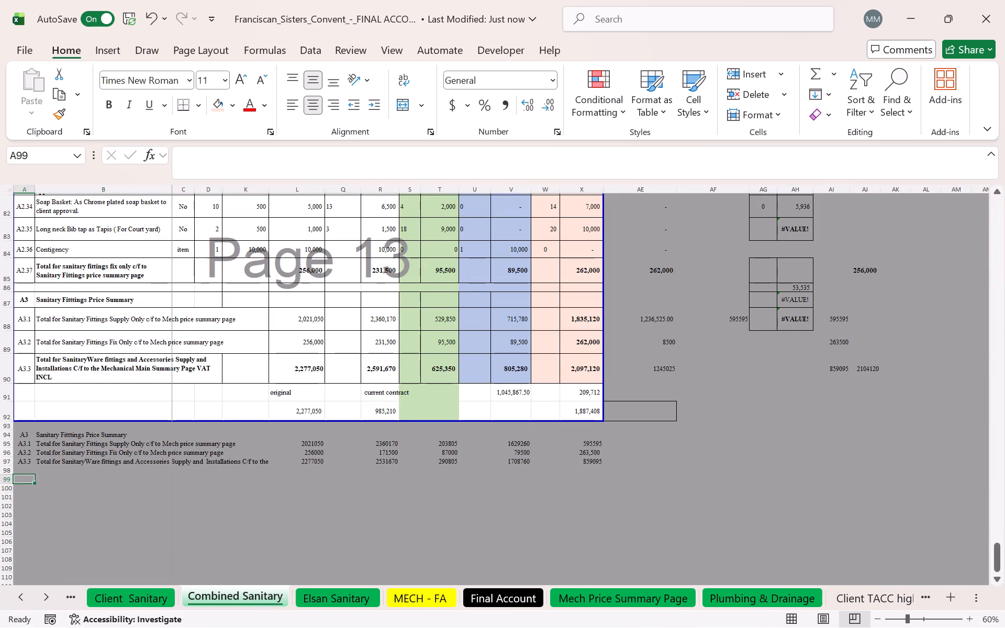
{"action": "right_click", "coordinate": [25, 478]}
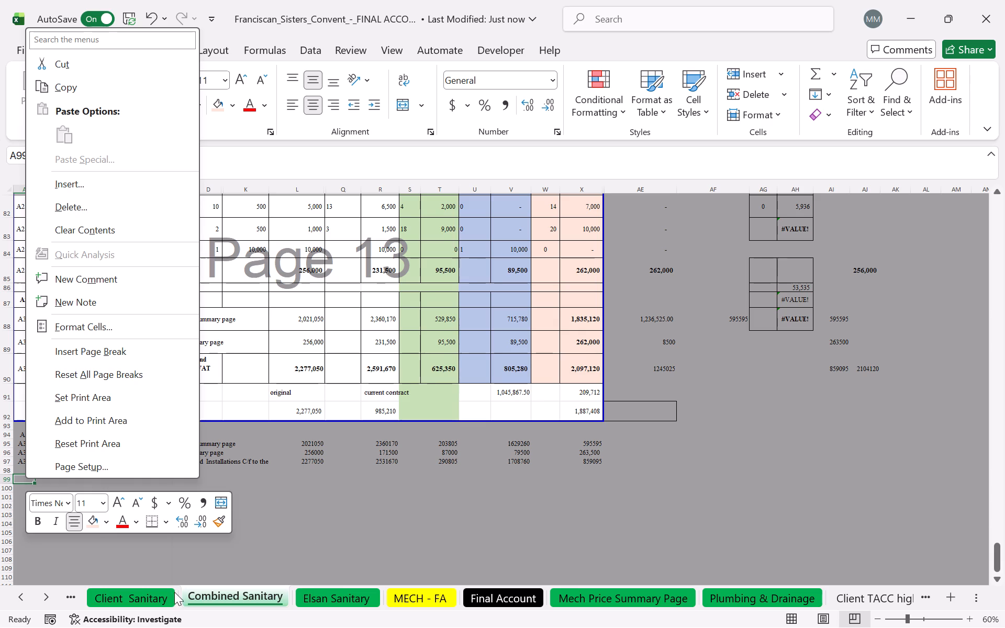
Copy the Client Sanitary price summary block again and paste it as values only at A99 of the Combined Sanitary sheet.
{"action": "left_click", "coordinate": [159, 598]}
{"action": "left_click", "coordinate": [146, 602]}
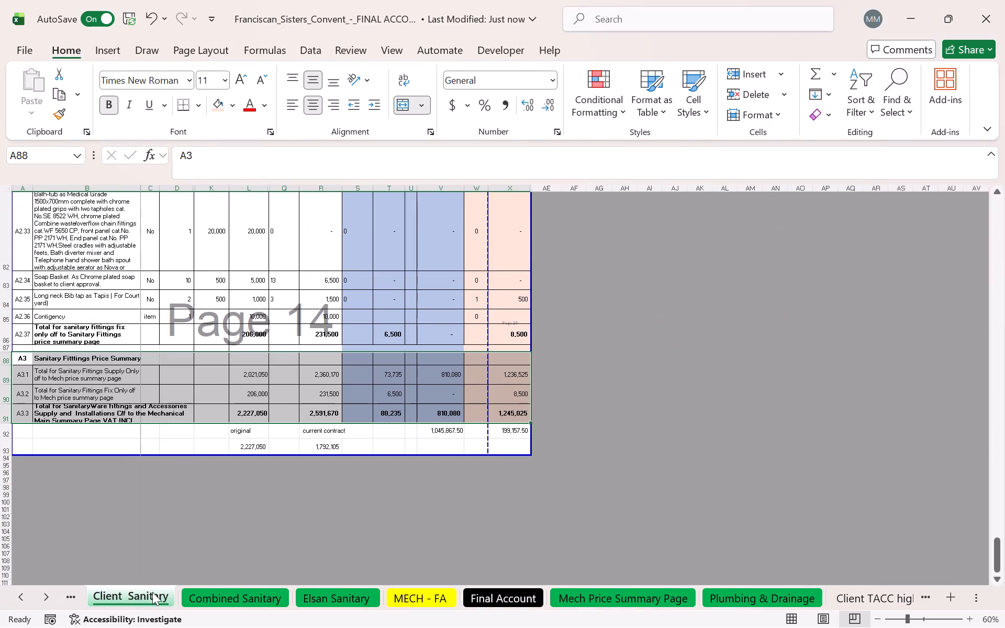
{"action": "key", "text": "ctrl+c"}
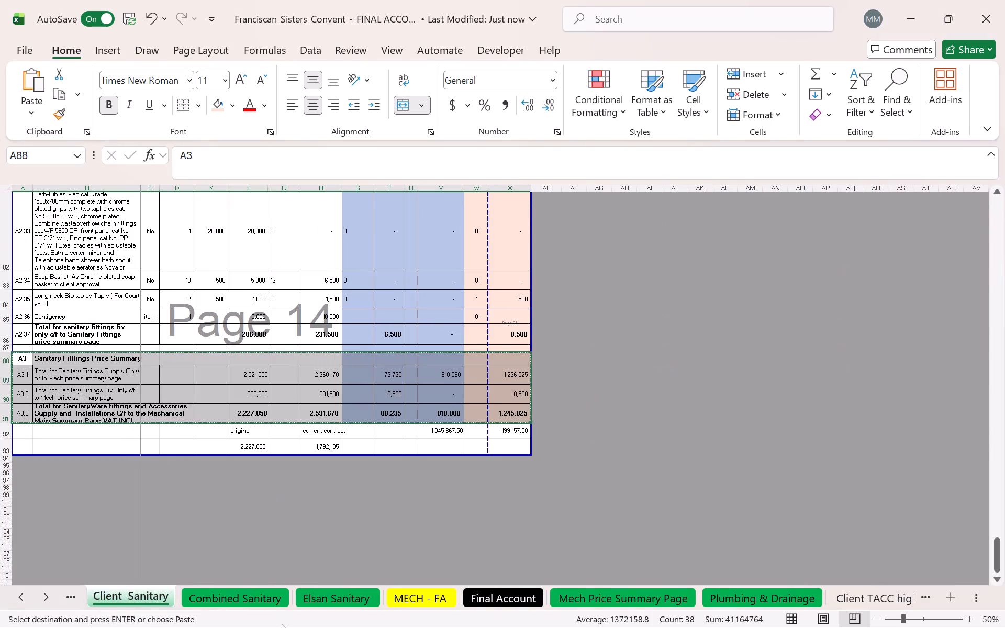
{"action": "left_click", "coordinate": [275, 603]}
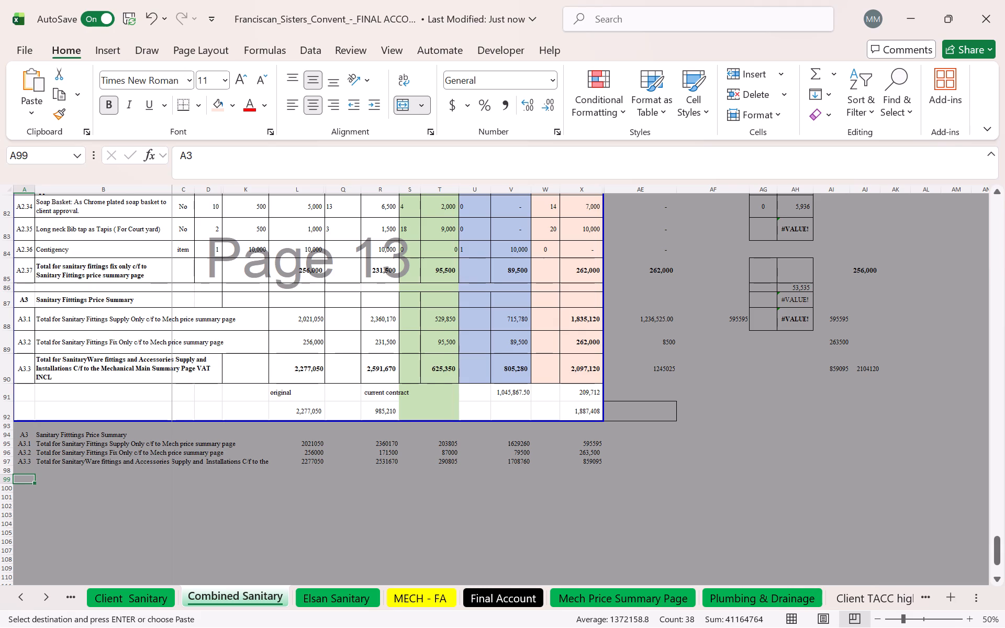
{"action": "right_click", "coordinate": [28, 480]}
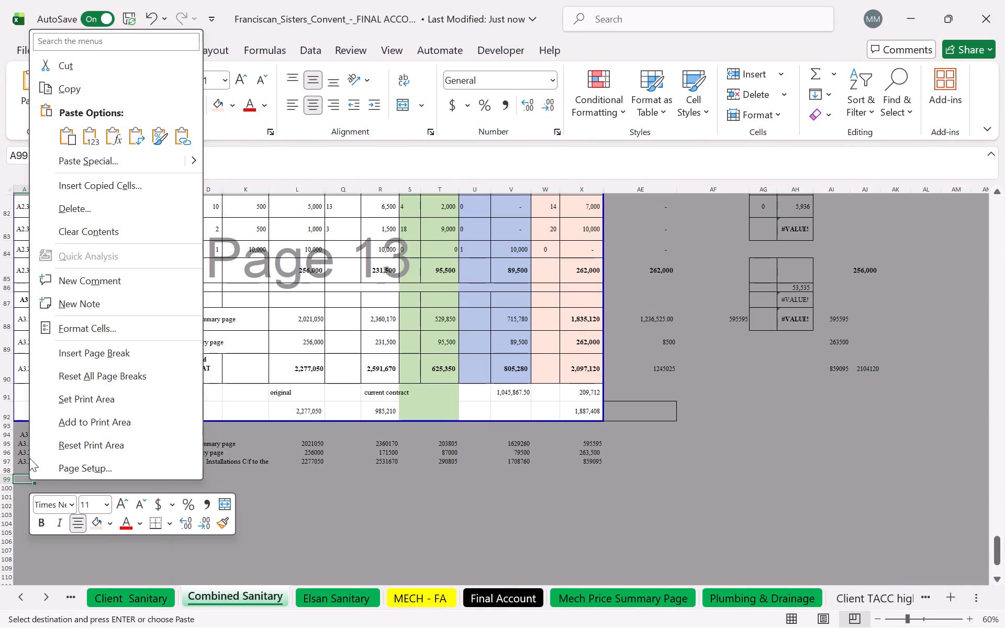
{"action": "left_click", "coordinate": [91, 138]}
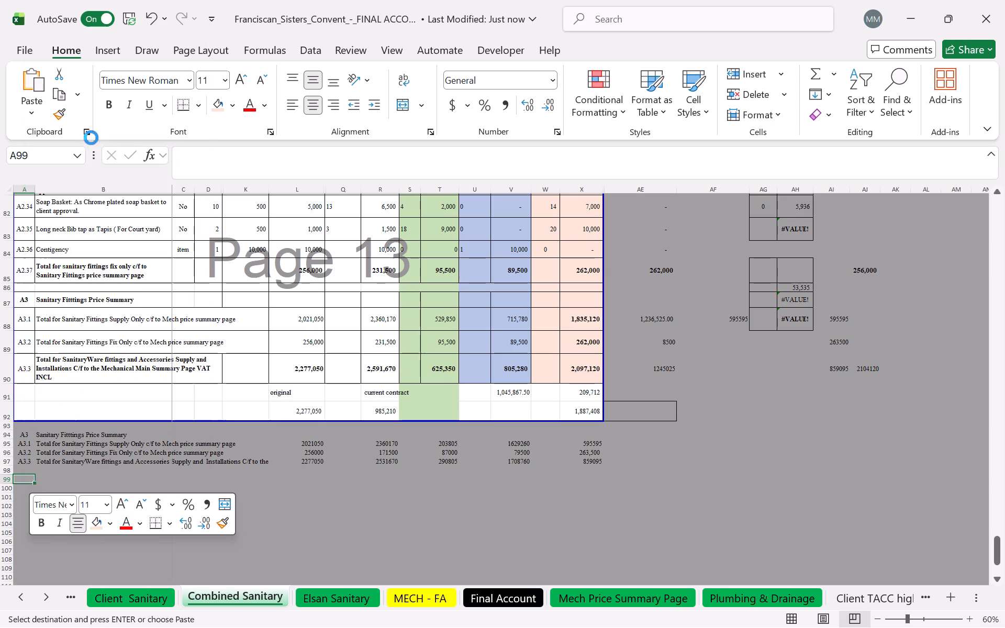
{"action": "left_click", "coordinate": [544, 561]}
{"action": "key", "text": "Escape"}
{"action": "key", "text": "Escape"}
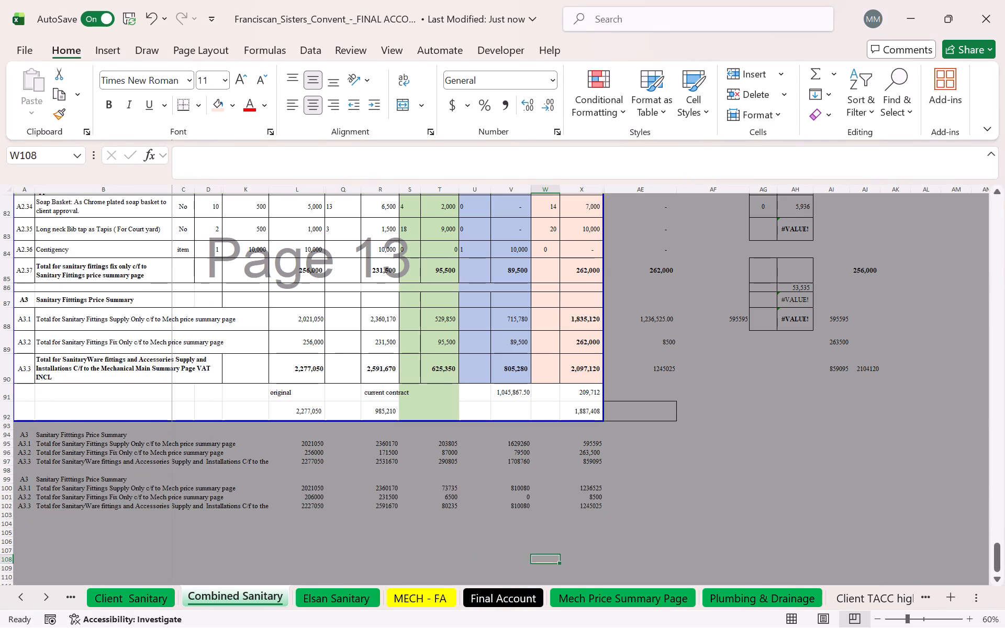
{"action": "key", "text": "Escape"}
In cell AE95 of the Combined Sanitary sheet, add the two pasted A3.1 supply totals with the formula =X95+X100.
{"action": "left_click", "coordinate": [315, 596]}
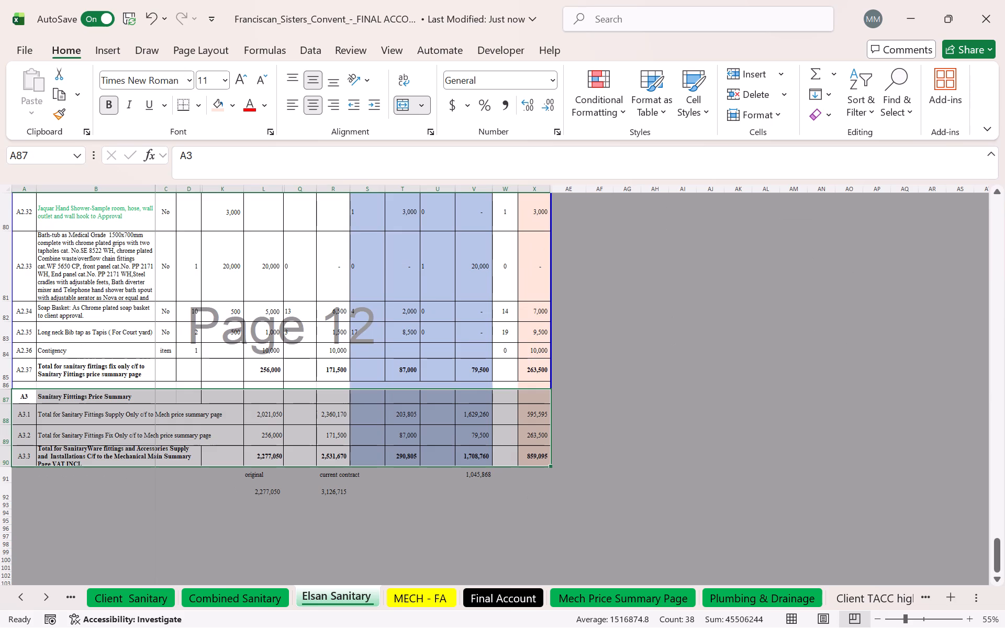
{"action": "left_click", "coordinate": [224, 593]}
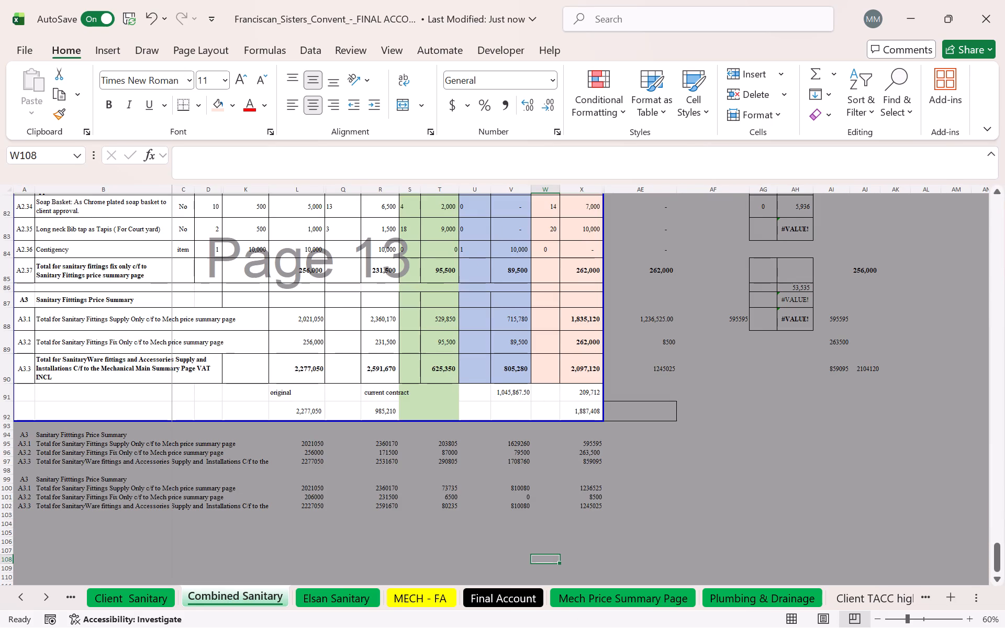
{"action": "left_click", "coordinate": [625, 444]}
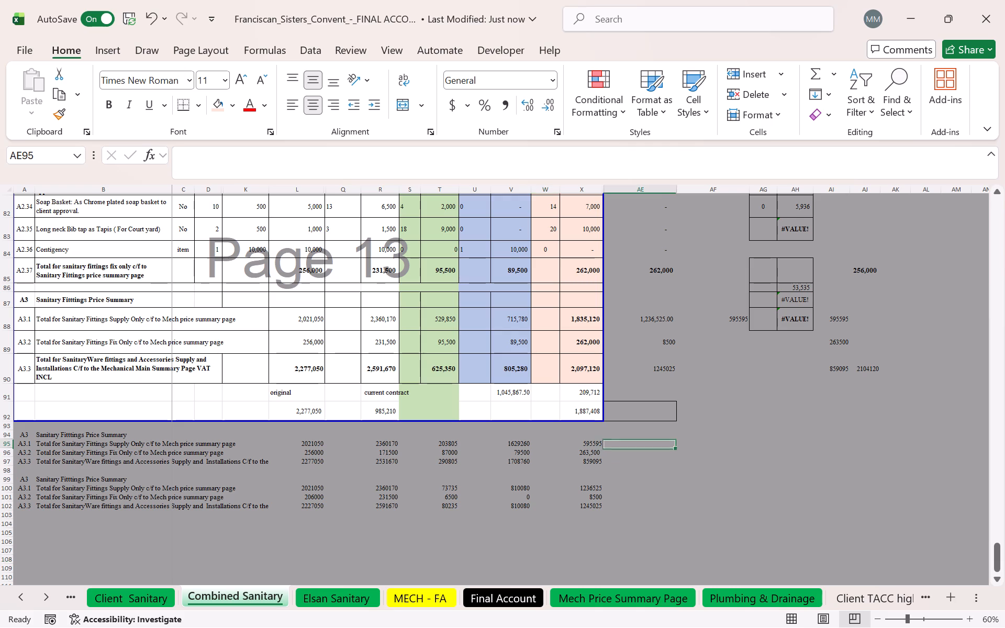
{"action": "key", "text": "equal"}
{"action": "left_click", "coordinate": [584, 445]}
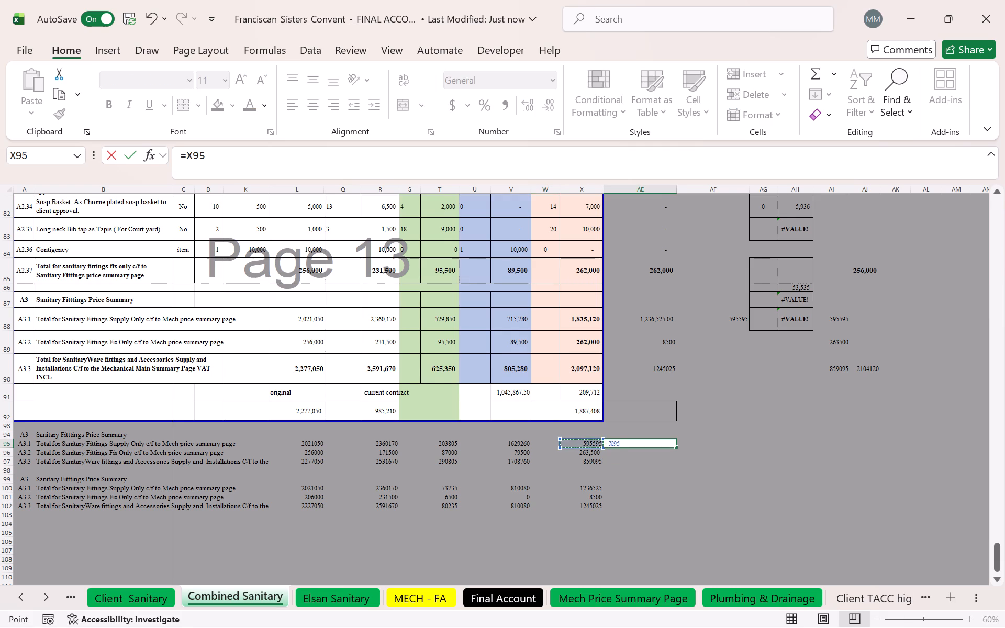
{"action": "key", "text": "plus"}
{"action": "left_click", "coordinate": [588, 490]}
{"action": "key", "text": "Return"}
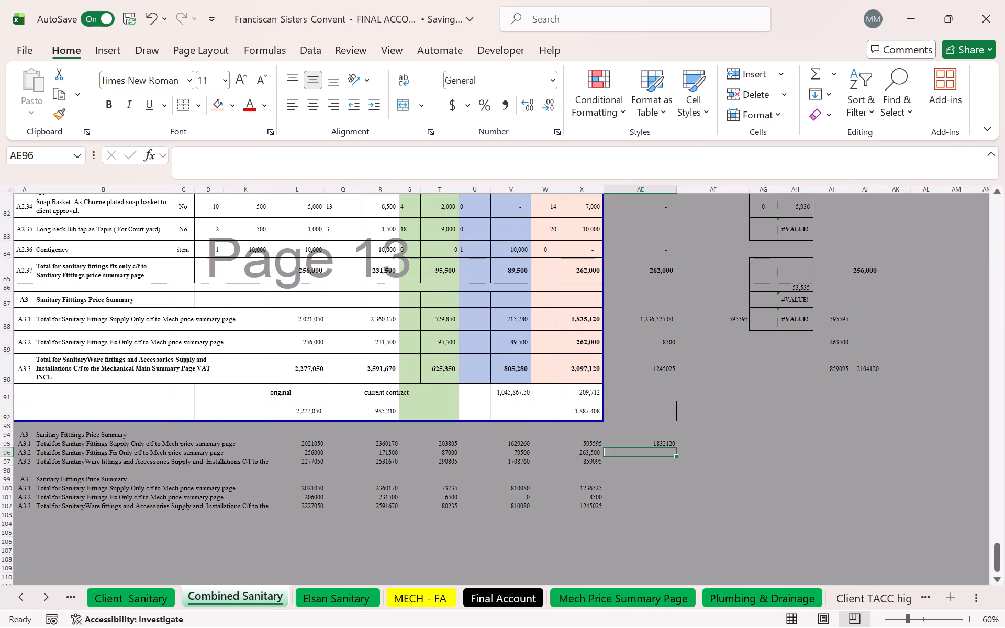
Add the pasted A3.2 and A3.3 totals on Combined Sanitary, entering =X96+X101 in AE96 and =X97+X102 in AE97.
{"action": "key", "text": "equal"}
{"action": "left_click", "coordinate": [591, 454]}
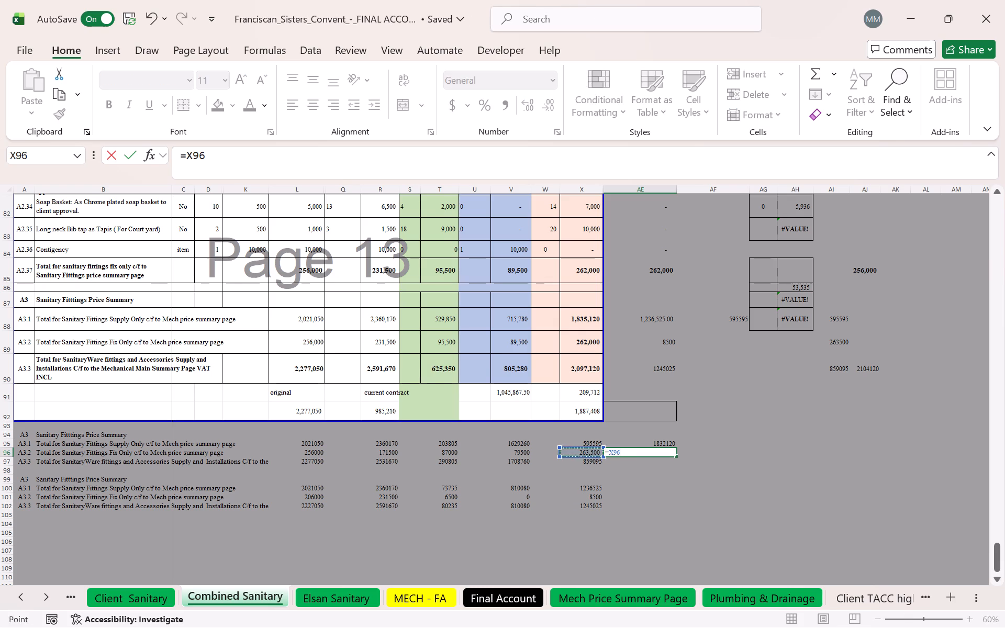
{"action": "key", "text": "plus"}
{"action": "left_click", "coordinate": [591, 497]}
{"action": "key", "text": "Return"}
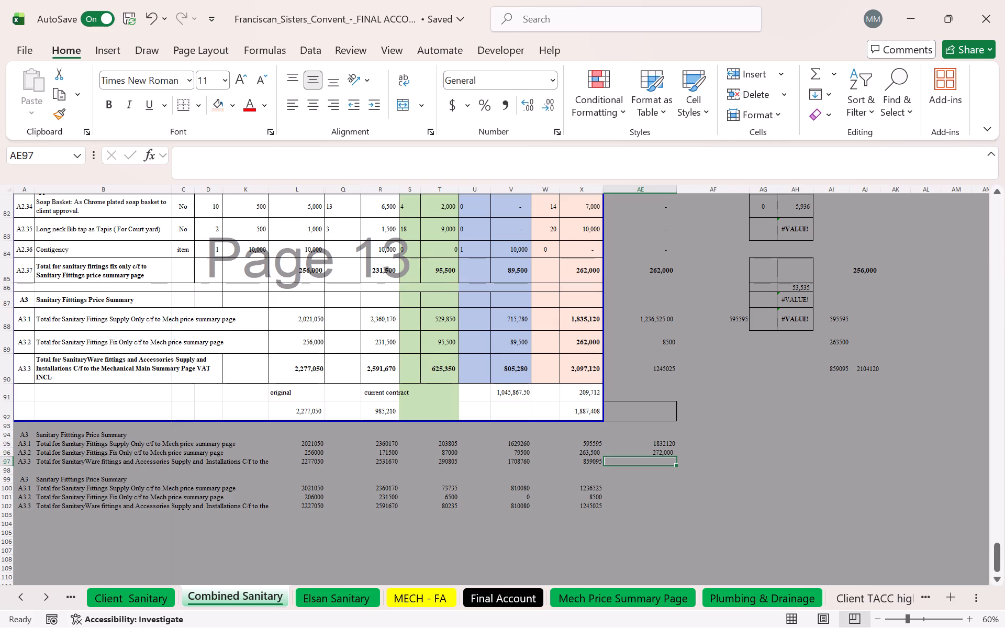
{"action": "key", "text": "equal"}
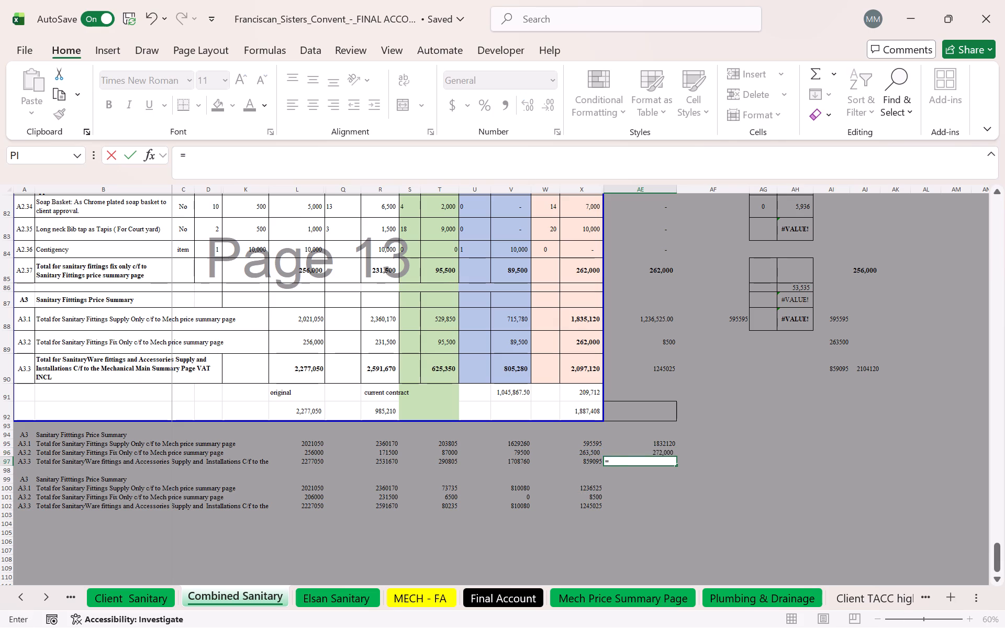
{"action": "left_click", "coordinate": [587, 459]}
{"action": "key", "text": "plus"}
{"action": "left_click", "coordinate": [592, 508]}
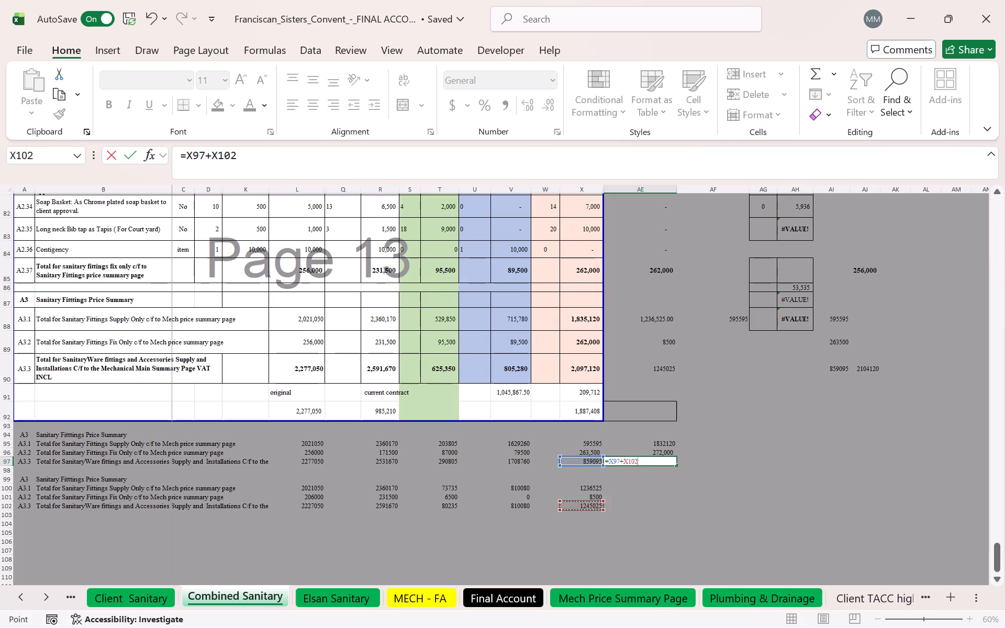
{"action": "key", "text": "Return"}
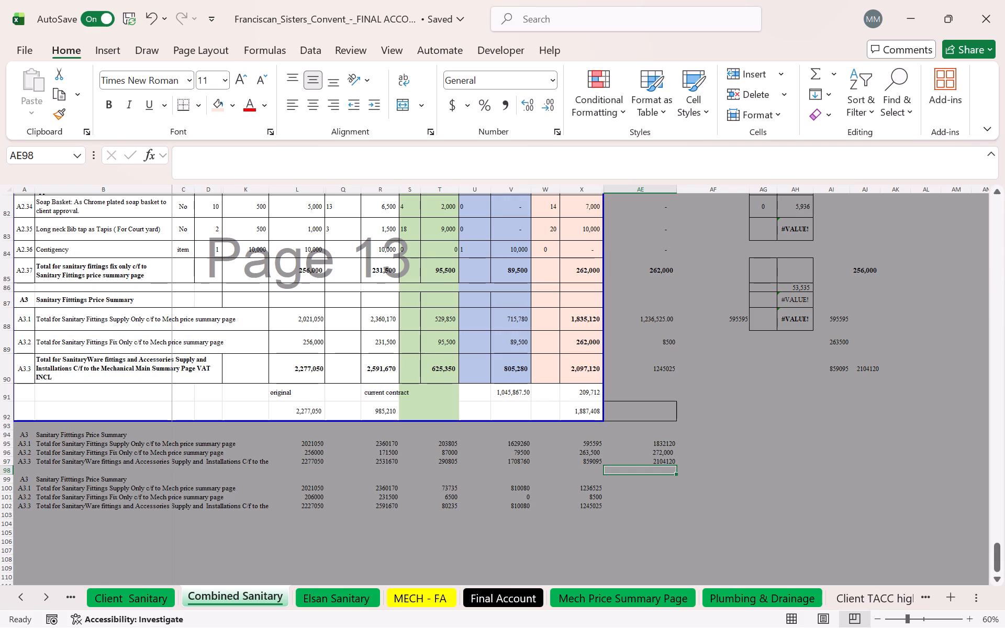
In cell AE98, subtract the Combined Sanitary A3.3 total from the summed total with the formula =AE97-X90.
{"action": "key", "text": "equal"}
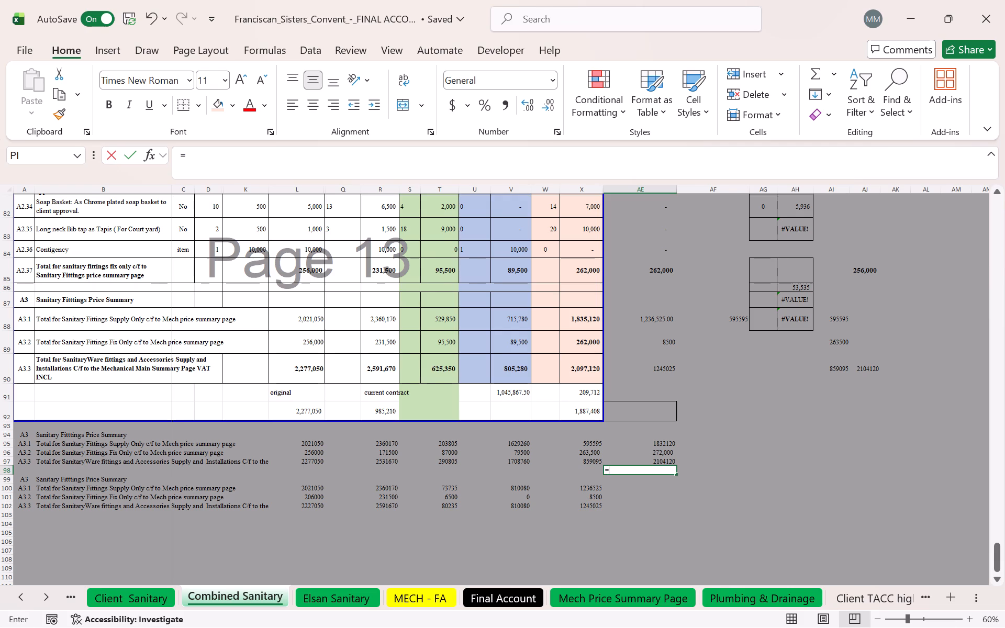
{"action": "left_click", "coordinate": [661, 461]}
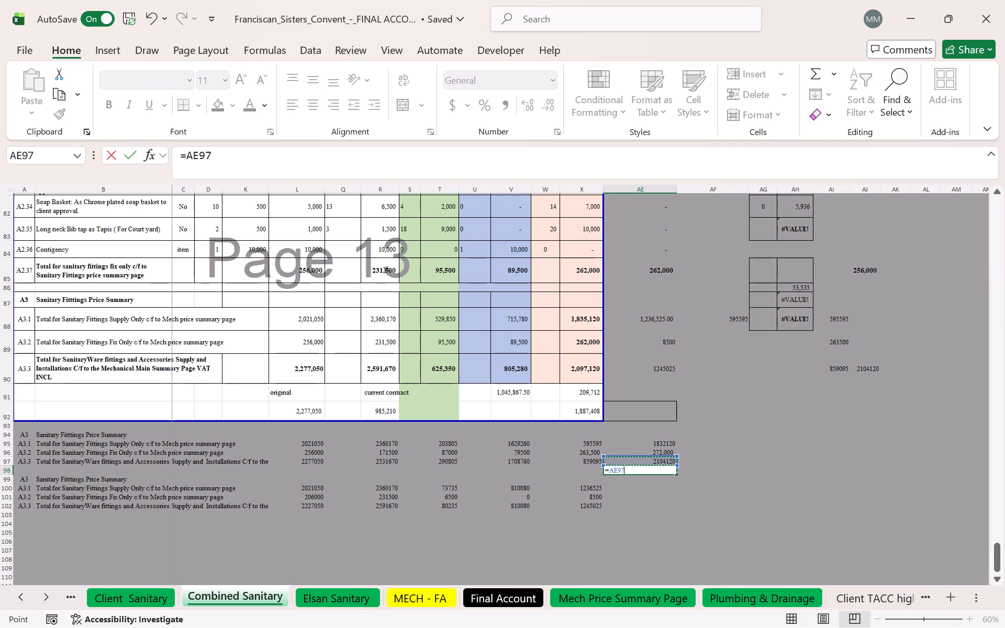
{"action": "key", "text": "minus"}
{"action": "left_click", "coordinate": [584, 369]}
{"action": "key", "text": "Return"}
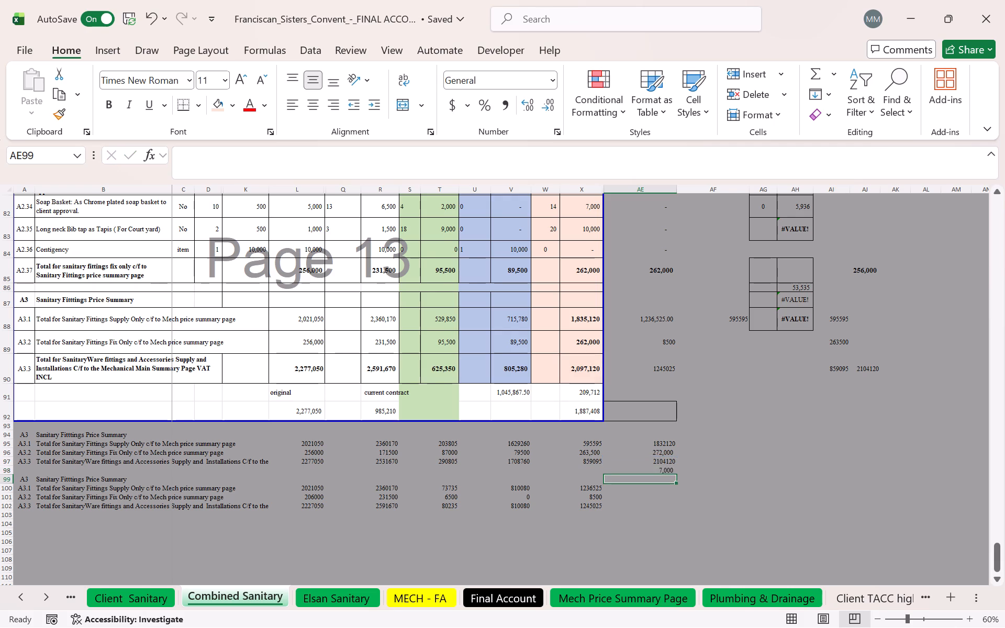
{"action": "left_click", "coordinate": [673, 470]}
{"action": "left_click", "coordinate": [689, 515]}
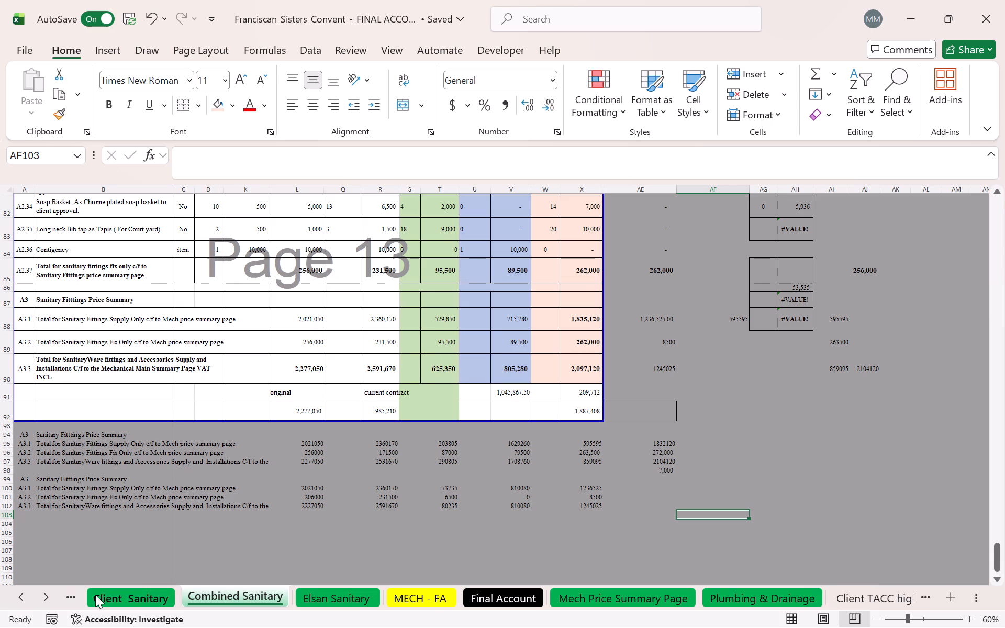
Examine the Client Sanitary summary and the Elsan Sanitary item rows from the price summary back to the A1 supply items.
{"action": "left_click", "coordinate": [116, 600]}
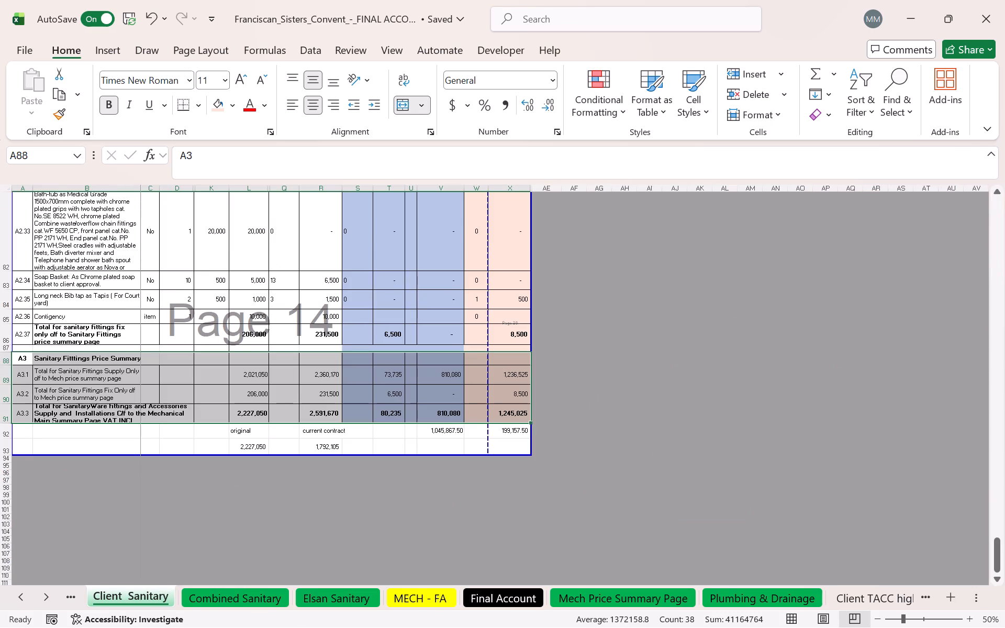
{"action": "left_click", "coordinate": [415, 306]}
{"action": "left_click", "coordinate": [355, 602]}
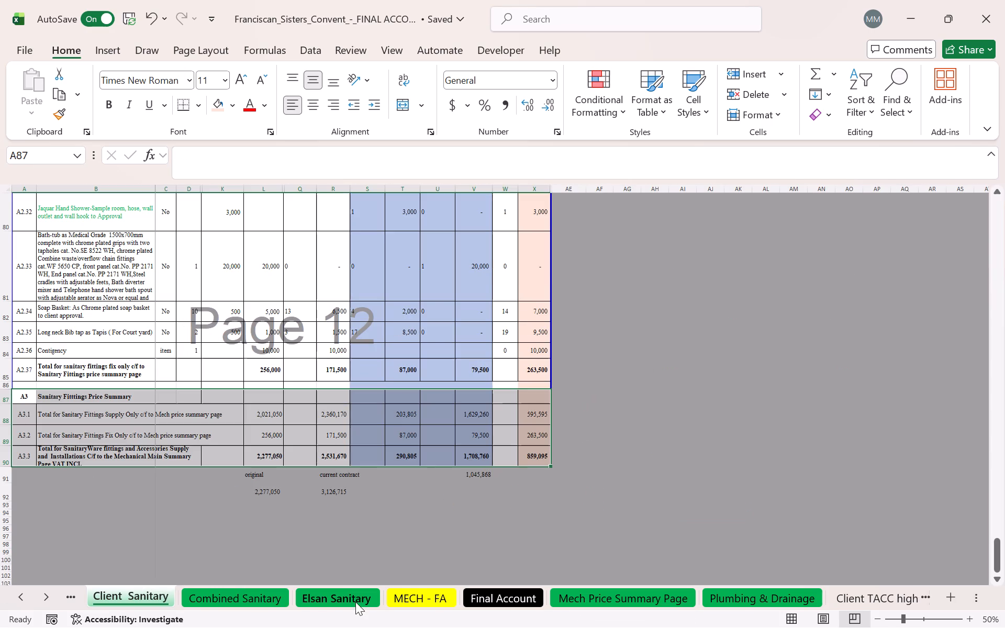
{"action": "left_click", "coordinate": [387, 350]}
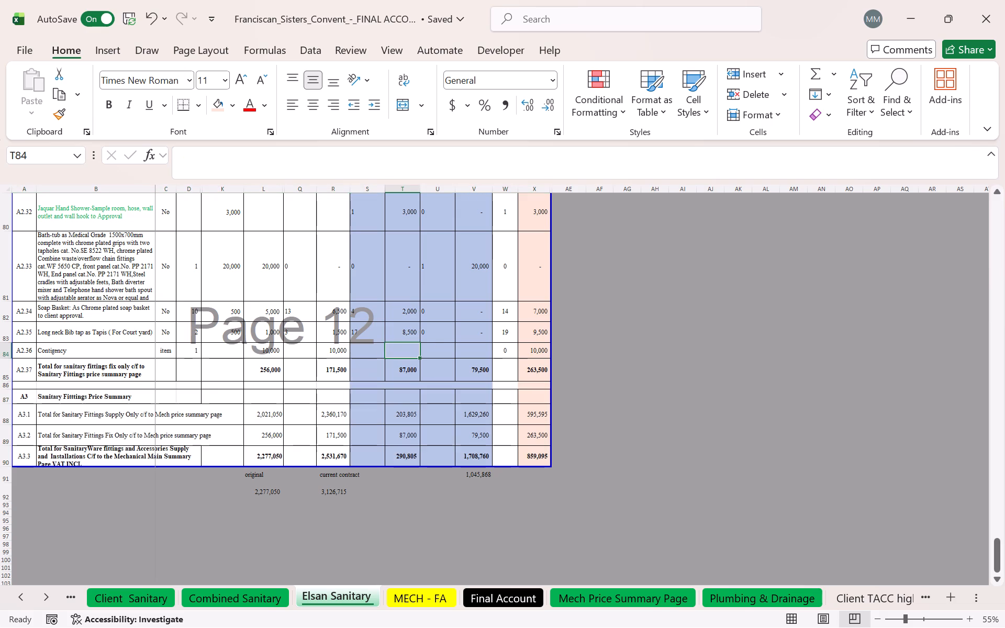
{"action": "scroll", "coordinate": [491, 424], "scroll_direction": "up", "scroll_amount": 20}
{"action": "scroll", "coordinate": [491, 424], "scroll_direction": "up", "scroll_amount": 6}
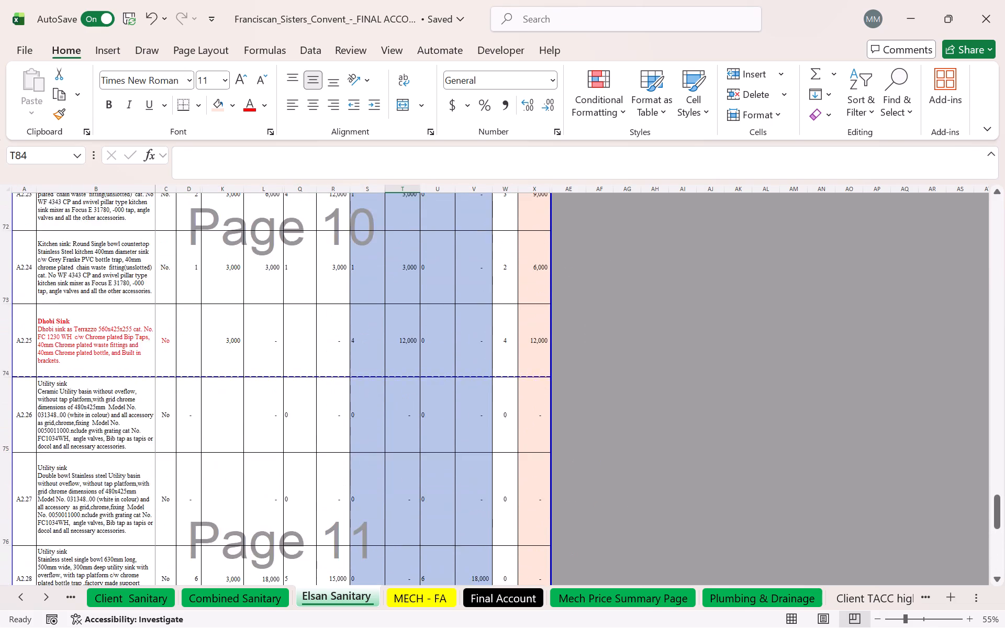
{"action": "scroll", "coordinate": [491, 425], "scroll_direction": "up", "scroll_amount": 5}
{"action": "scroll", "coordinate": [491, 425], "scroll_direction": "down", "scroll_amount": 1}
{"action": "scroll", "coordinate": [491, 425], "scroll_direction": "up", "scroll_amount": 20}
{"action": "scroll", "coordinate": [491, 425], "scroll_direction": "up", "scroll_amount": 20}
{"action": "scroll", "coordinate": [491, 425], "scroll_direction": "up", "scroll_amount": 1}
{"action": "scroll", "coordinate": [488, 425], "scroll_direction": "down", "scroll_amount": 1}
{"action": "scroll", "coordinate": [488, 425], "scroll_direction": "up", "scroll_amount": 8}
{"action": "scroll", "coordinate": [488, 425], "scroll_direction": "up", "scroll_amount": 20}
{"action": "scroll", "coordinate": [488, 425], "scroll_direction": "up", "scroll_amount": 11}
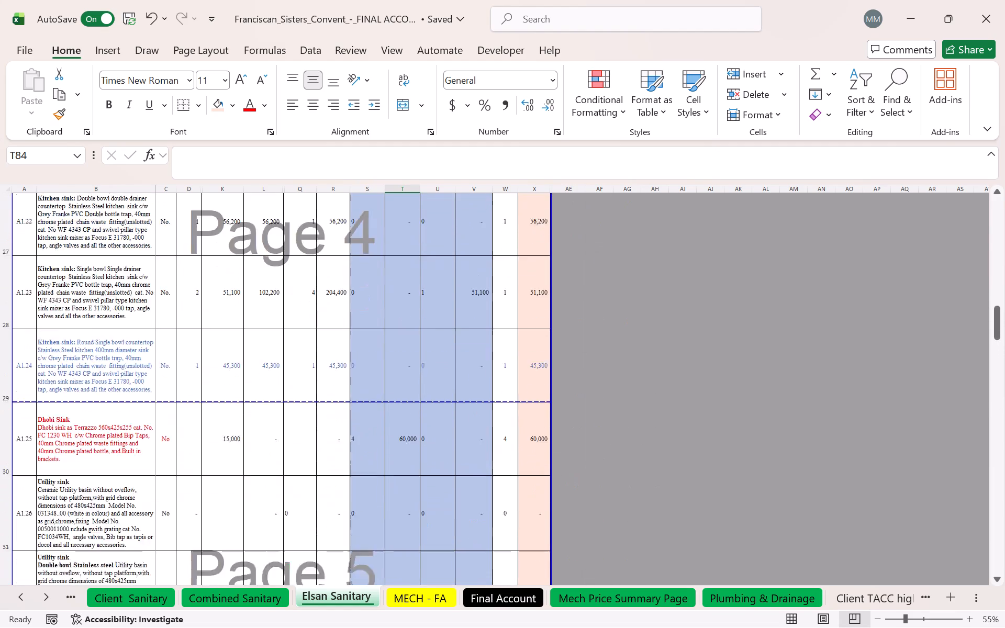
{"action": "scroll", "coordinate": [487, 423], "scroll_direction": "up", "scroll_amount": 20}
{"action": "scroll", "coordinate": [487, 423], "scroll_direction": "up", "scroll_amount": 20}
{"action": "scroll", "coordinate": [487, 423], "scroll_direction": "up", "scroll_amount": 10}
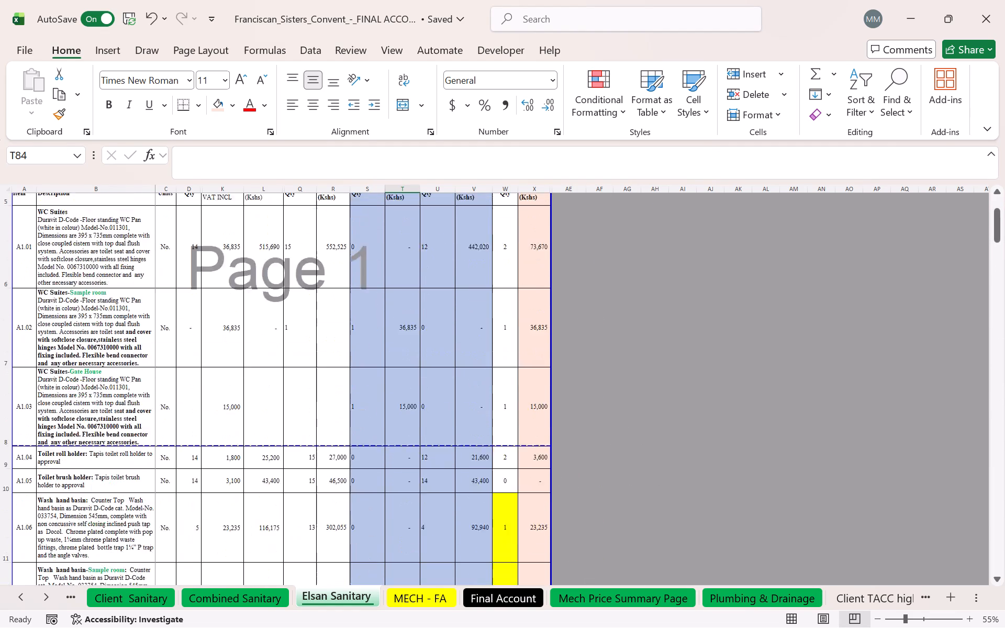
{"action": "scroll", "coordinate": [486, 423], "scroll_direction": "up", "scroll_amount": 14}
Copy the formatting of S2:X90 on the Combined Sanitary sheet onto S2:X91 of the Client Sanitary sheet with Format Painter.
{"action": "left_click", "coordinate": [251, 602]}
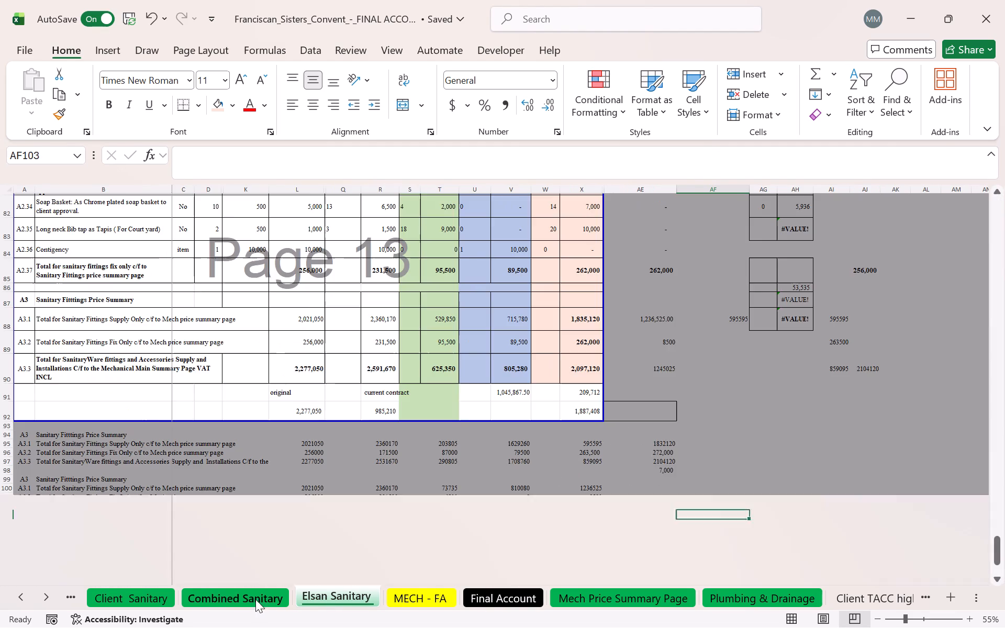
{"action": "scroll", "coordinate": [469, 397], "scroll_direction": "up", "scroll_amount": 20}
{"action": "scroll", "coordinate": [469, 397], "scroll_direction": "up", "scroll_amount": 18}
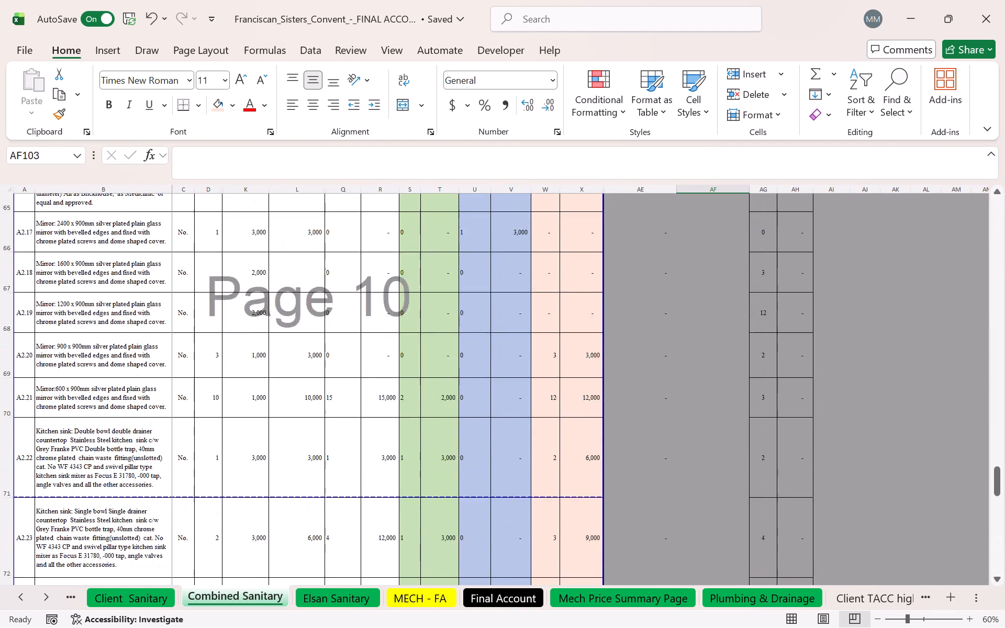
{"action": "scroll", "coordinate": [476, 421], "scroll_direction": "up", "scroll_amount": 20}
{"action": "scroll", "coordinate": [476, 421], "scroll_direction": "up", "scroll_amount": 20}
{"action": "scroll", "coordinate": [476, 421], "scroll_direction": "up", "scroll_amount": 10}
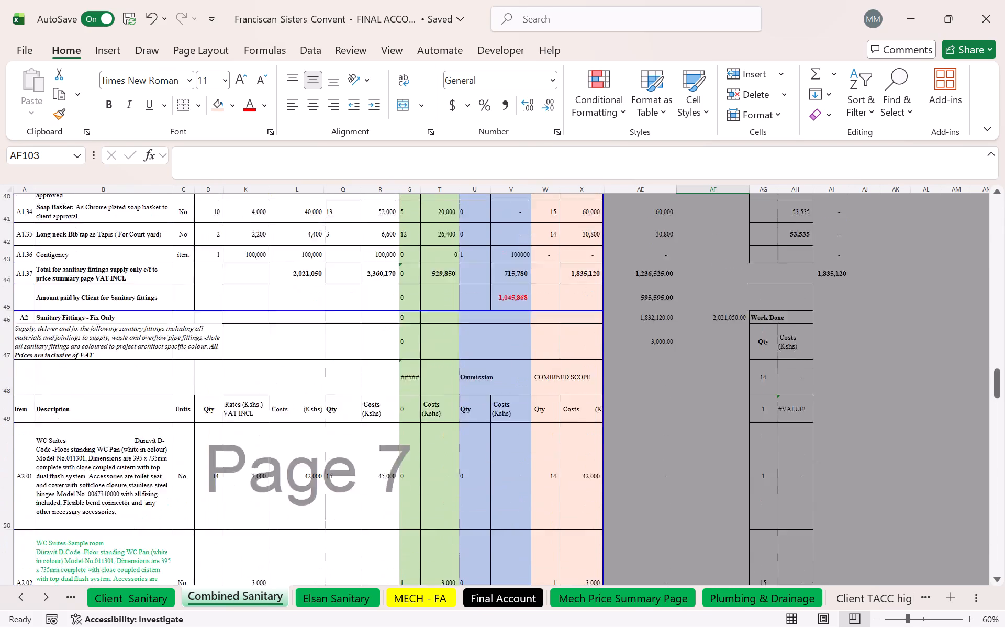
{"action": "scroll", "coordinate": [478, 421], "scroll_direction": "up", "scroll_amount": 20}
{"action": "scroll", "coordinate": [478, 421], "scroll_direction": "up", "scroll_amount": 20}
{"action": "scroll", "coordinate": [478, 421], "scroll_direction": "up", "scroll_amount": 10}
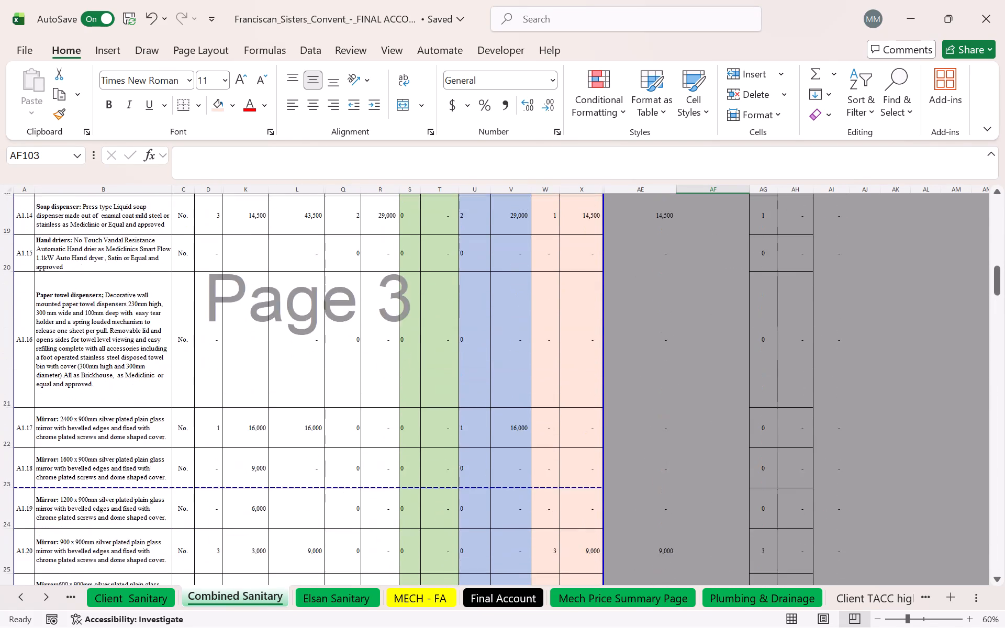
{"action": "scroll", "coordinate": [475, 415], "scroll_direction": "down", "scroll_amount": 1}
{"action": "scroll", "coordinate": [475, 415], "scroll_direction": "up", "scroll_amount": 1}
{"action": "scroll", "coordinate": [475, 415], "scroll_direction": "up", "scroll_amount": 20}
{"action": "scroll", "coordinate": [475, 415], "scroll_direction": "up", "scroll_amount": 20}
{"action": "scroll", "coordinate": [475, 415], "scroll_direction": "up", "scroll_amount": 3}
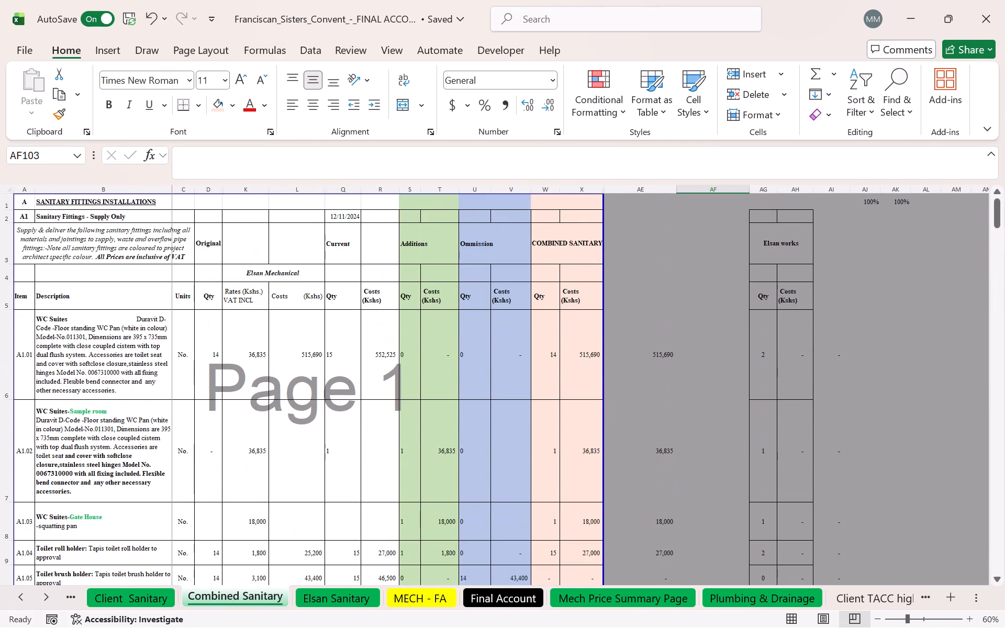
{"action": "left_click_drag", "start_coordinate": [407, 211], "coordinate": [532, 627]}
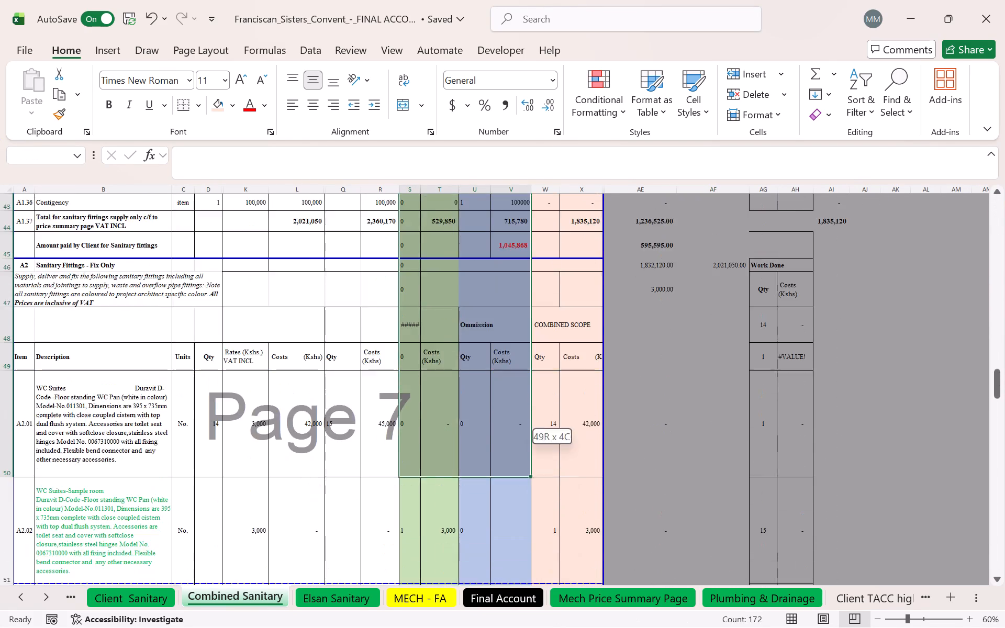
{"action": "left_click_drag", "start_coordinate": [532, 627], "coordinate": [585, 627]}
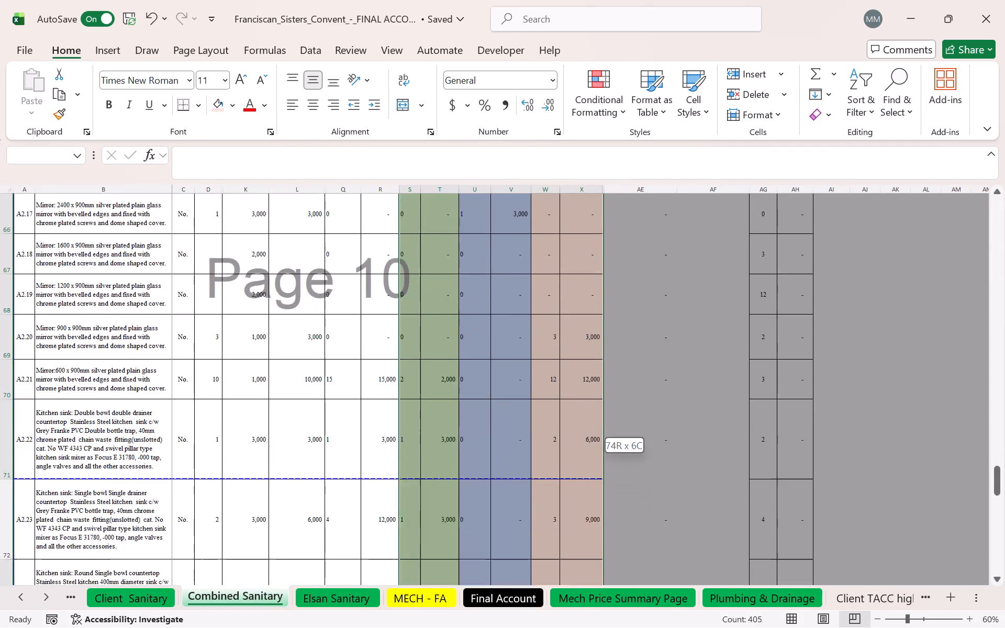
{"action": "left_click_drag", "start_coordinate": [585, 627], "coordinate": [582, 462]}
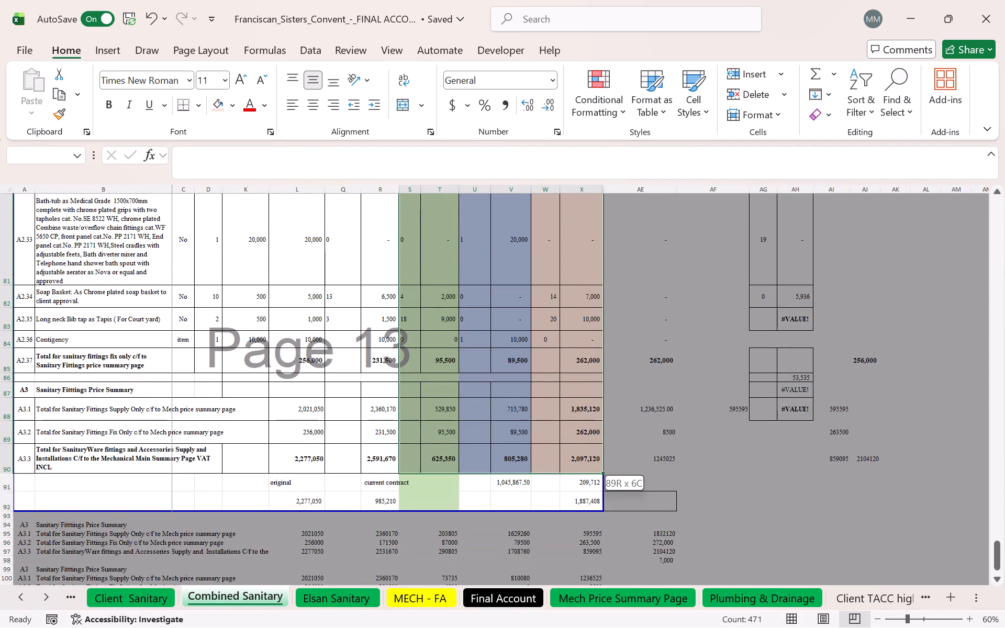
{"action": "left_click_drag", "start_coordinate": [582, 462], "coordinate": [580, 462]}
{"action": "left_click", "coordinate": [61, 115]}
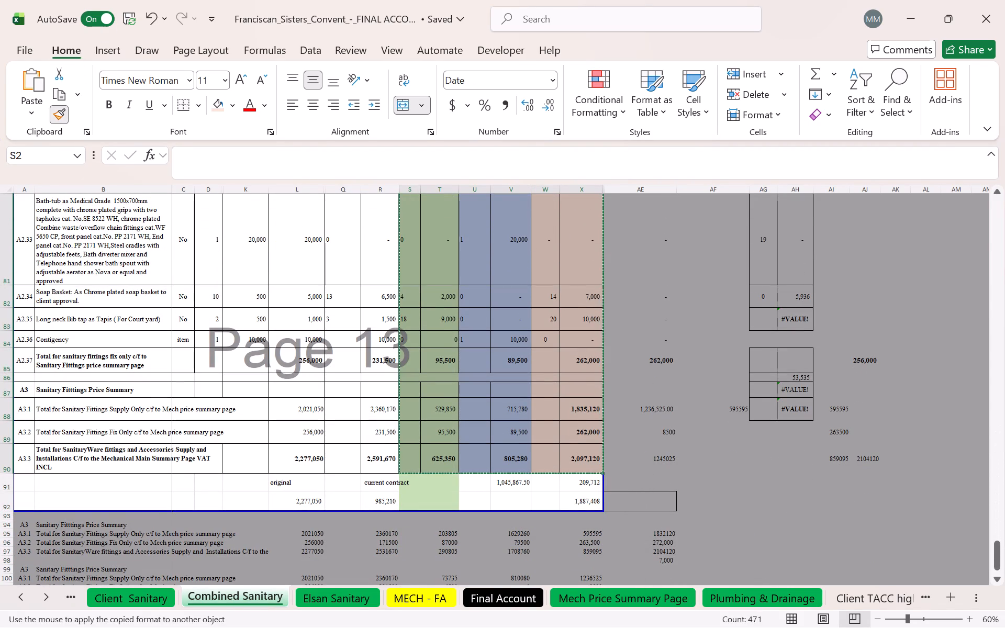
{"action": "left_click", "coordinate": [122, 600]}
{"action": "scroll", "coordinate": [451, 317], "scroll_direction": "up", "scroll_amount": 11}
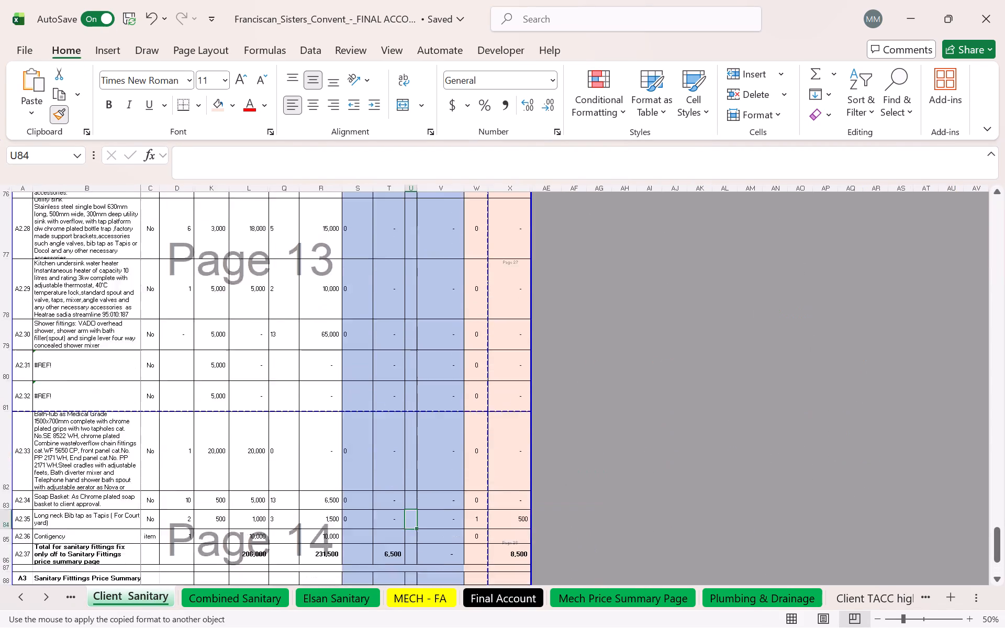
{"action": "scroll", "coordinate": [450, 317], "scroll_direction": "up", "scroll_amount": 20}
{"action": "scroll", "coordinate": [450, 317], "scroll_direction": "up", "scroll_amount": 20}
{"action": "scroll", "coordinate": [450, 317], "scroll_direction": "up", "scroll_amount": 10}
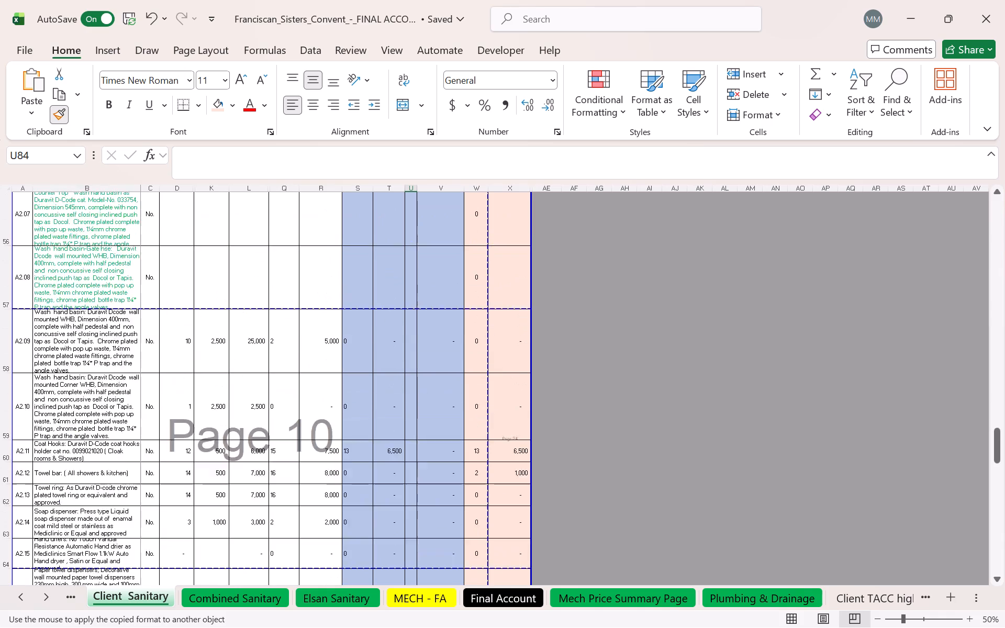
{"action": "scroll", "coordinate": [412, 312], "scroll_direction": "up", "scroll_amount": 20}
{"action": "scroll", "coordinate": [412, 312], "scroll_direction": "up", "scroll_amount": 20}
{"action": "scroll", "coordinate": [412, 312], "scroll_direction": "up", "scroll_amount": 10}
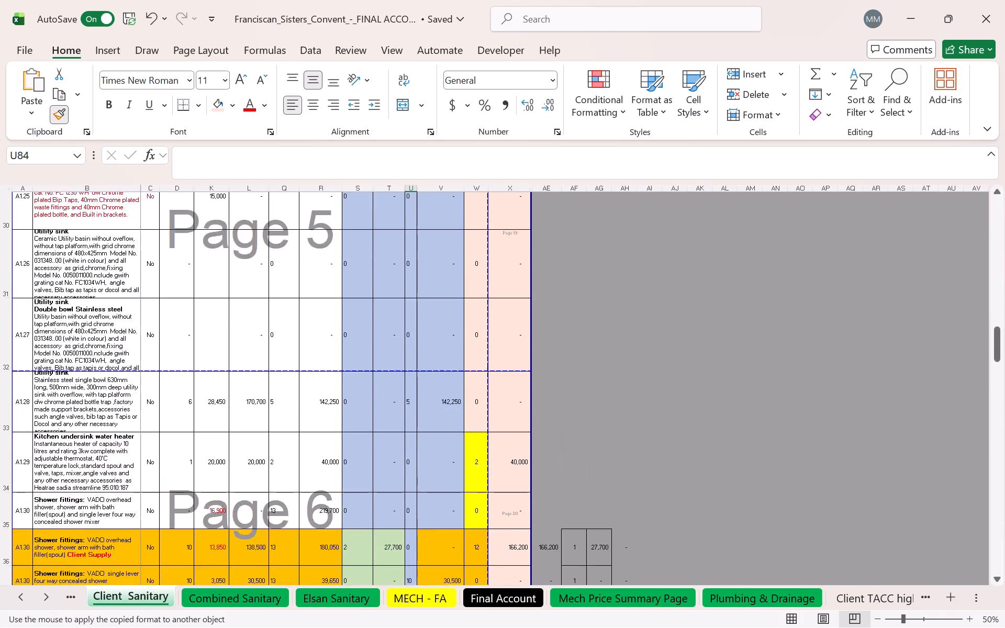
{"action": "scroll", "coordinate": [409, 309], "scroll_direction": "up", "scroll_amount": 5}
{"action": "scroll", "coordinate": [409, 308], "scroll_direction": "up", "scroll_amount": 20}
{"action": "scroll", "coordinate": [409, 308], "scroll_direction": "up", "scroll_amount": 2}
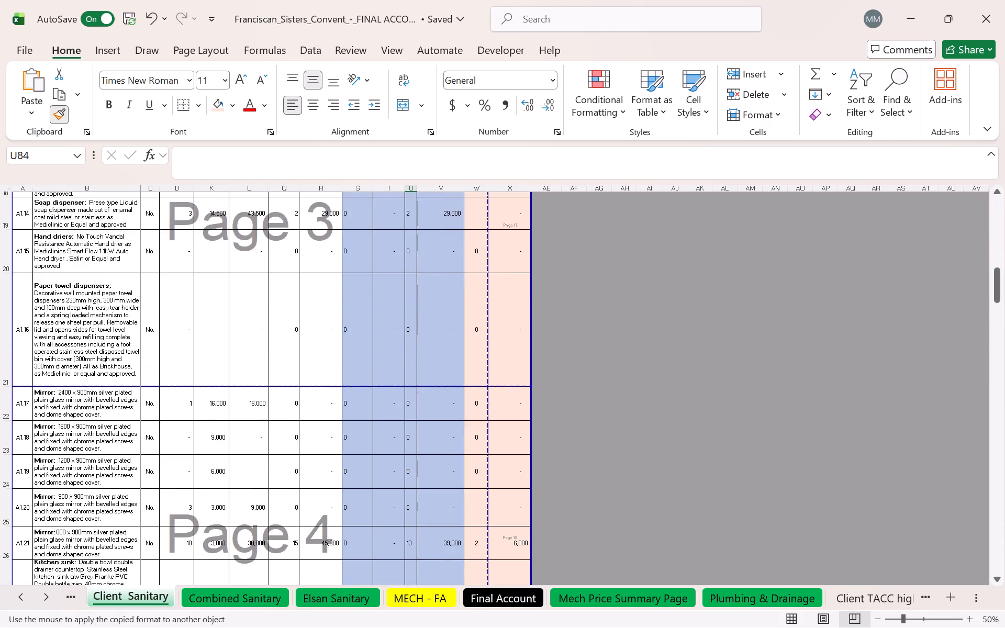
{"action": "scroll", "coordinate": [416, 307], "scroll_direction": "up", "scroll_amount": 20}
{"action": "scroll", "coordinate": [416, 307], "scroll_direction": "up", "scroll_amount": 20}
{"action": "scroll", "coordinate": [416, 307], "scroll_direction": "up", "scroll_amount": 5}
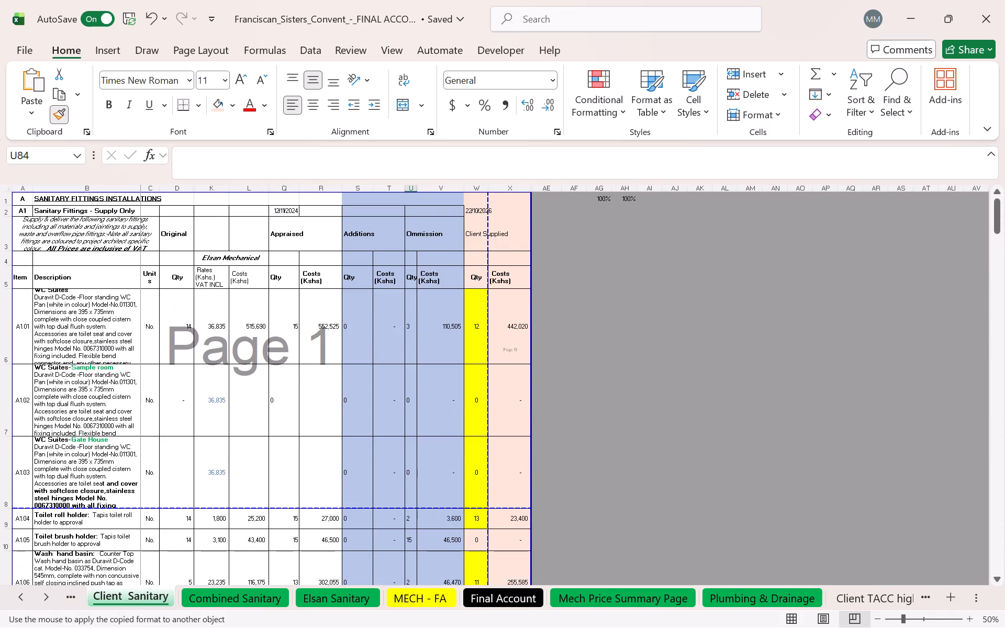
{"action": "scroll", "coordinate": [409, 304], "scroll_direction": "up", "scroll_amount": 3}
{"action": "left_click_drag", "start_coordinate": [348, 210], "coordinate": [455, 424]}
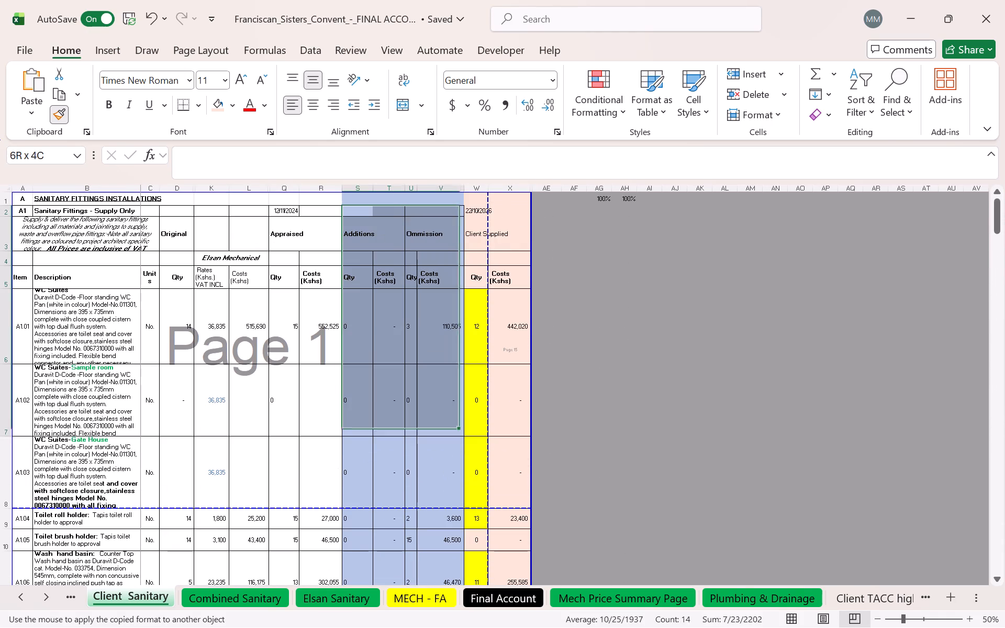
{"action": "left_click_drag", "start_coordinate": [455, 424], "coordinate": [506, 617]}
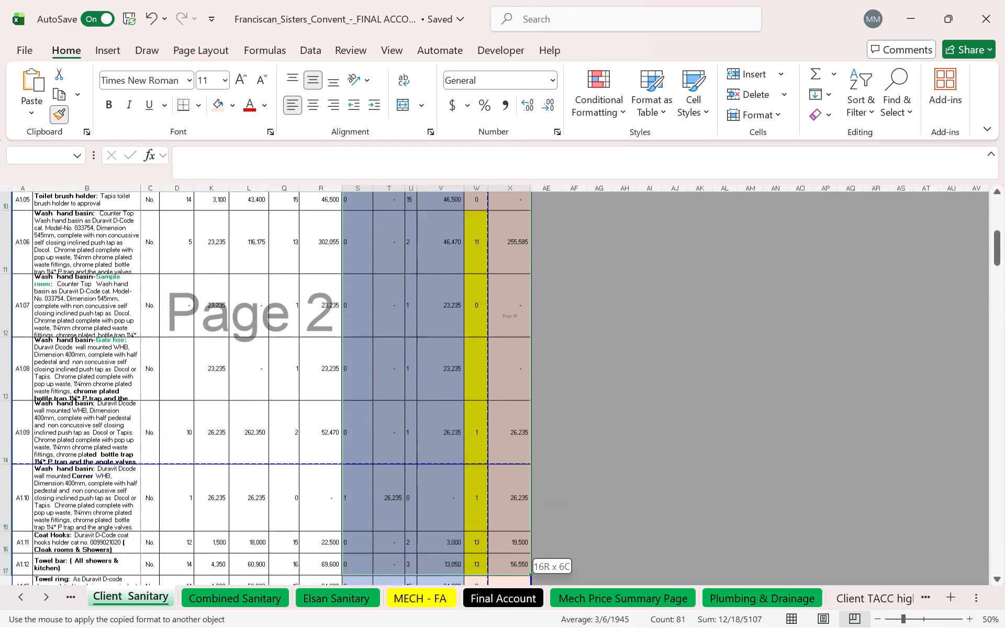
{"action": "left_click_drag", "start_coordinate": [506, 617], "coordinate": [506, 619]}
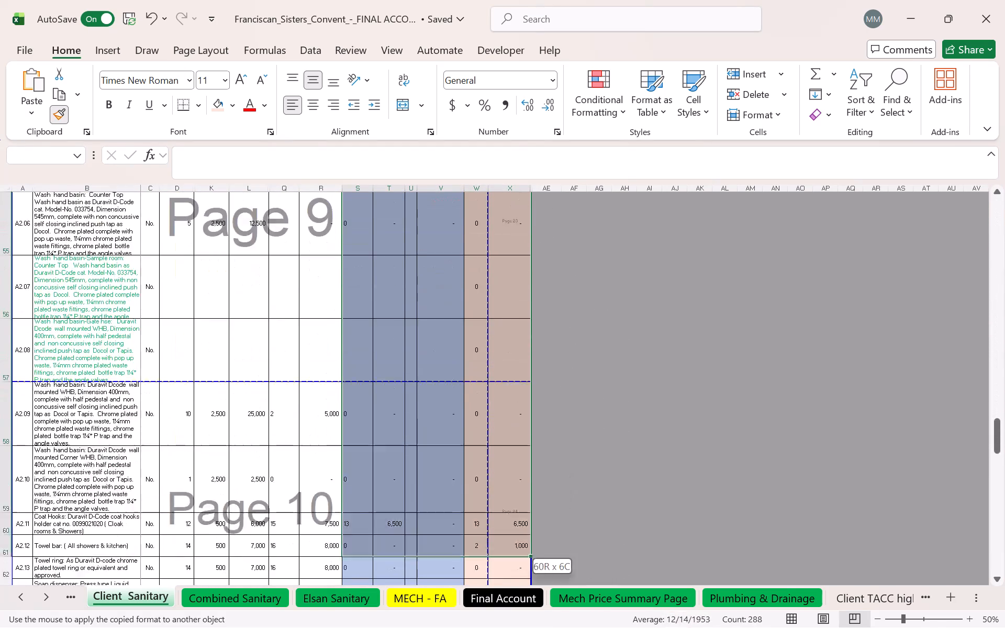
{"action": "left_click_drag", "start_coordinate": [506, 619], "coordinate": [511, 537]}
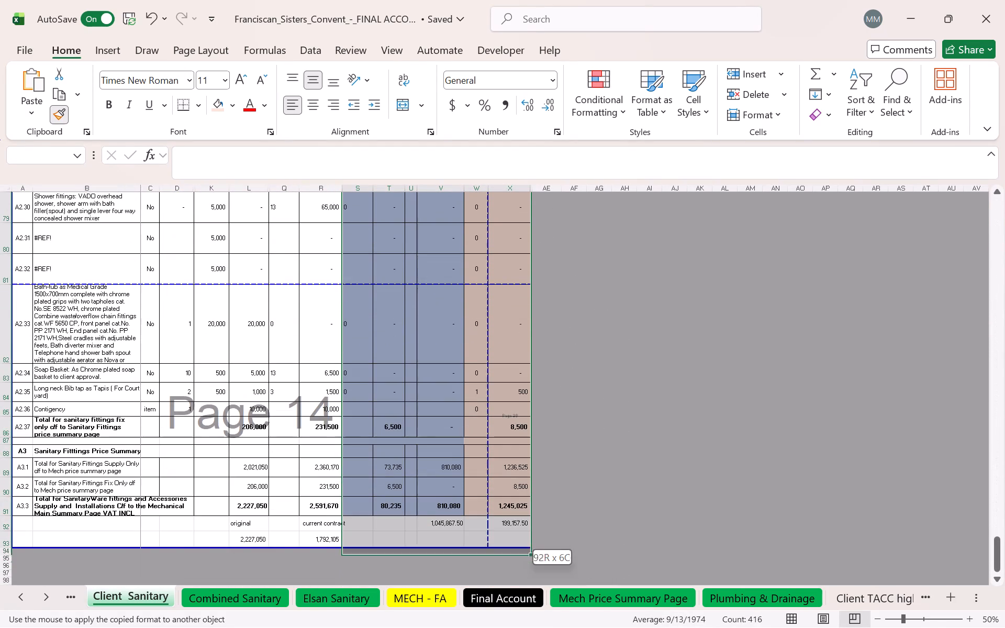
{"action": "left_click_drag", "start_coordinate": [511, 537], "coordinate": [511, 506]}
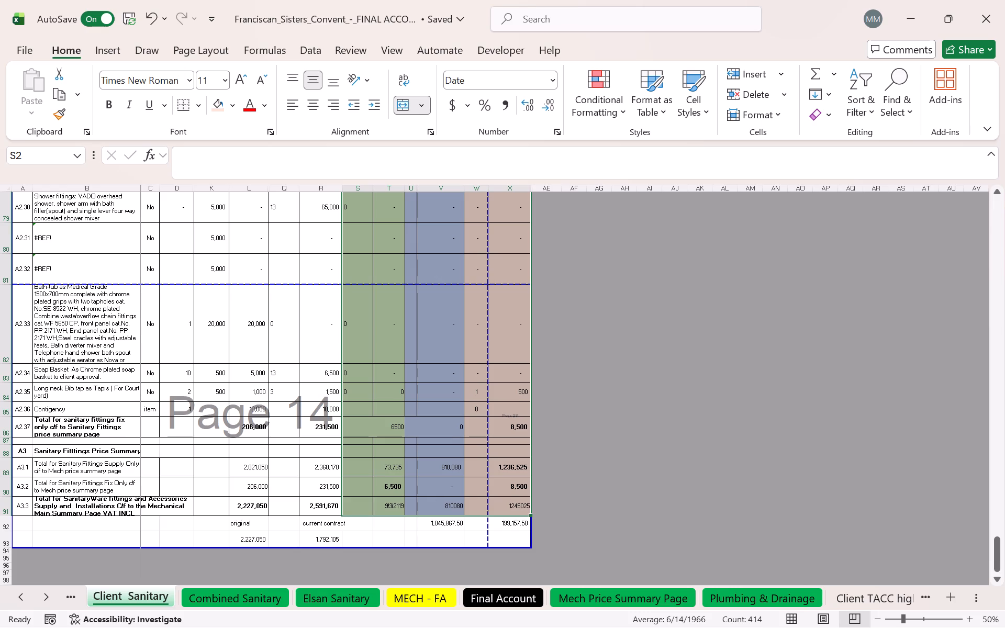
Make the A3.1 to A3.3 price summary cells S89:X91 on the Client Sanitary sheet bold.
{"action": "left_click", "coordinate": [431, 496]}
{"action": "left_click_drag", "start_coordinate": [365, 465], "coordinate": [488, 511]}
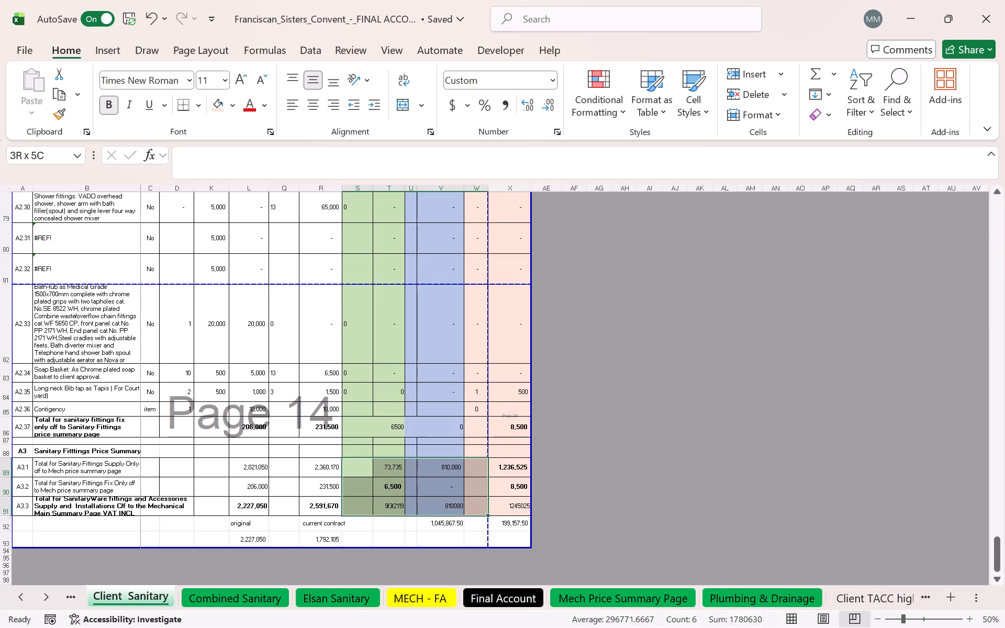
{"action": "left_click_drag", "start_coordinate": [488, 511], "coordinate": [511, 508]}
{"action": "left_click", "coordinate": [111, 103]}
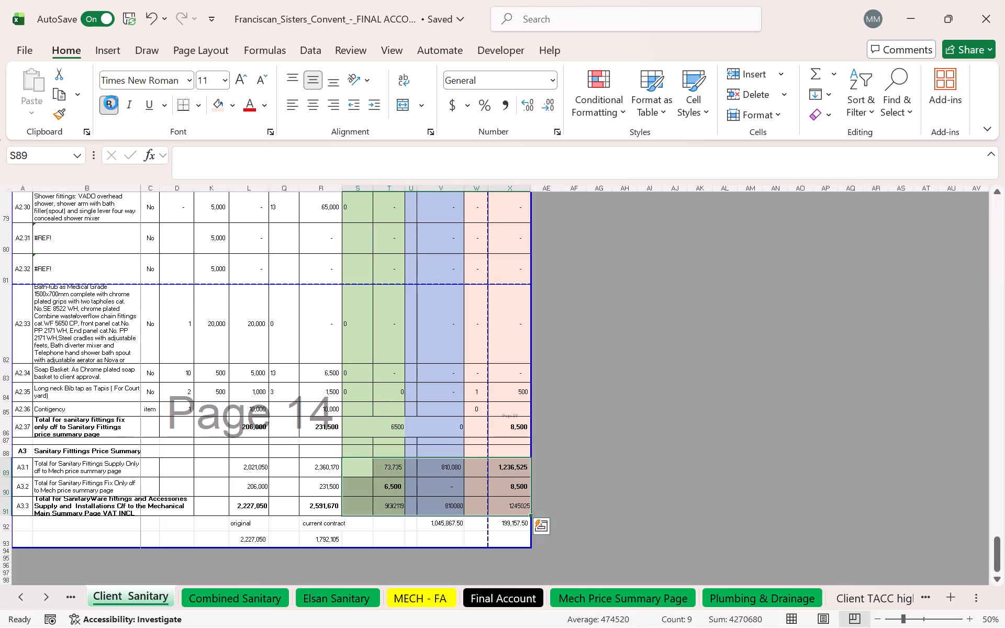
{"action": "left_click", "coordinate": [538, 384]}
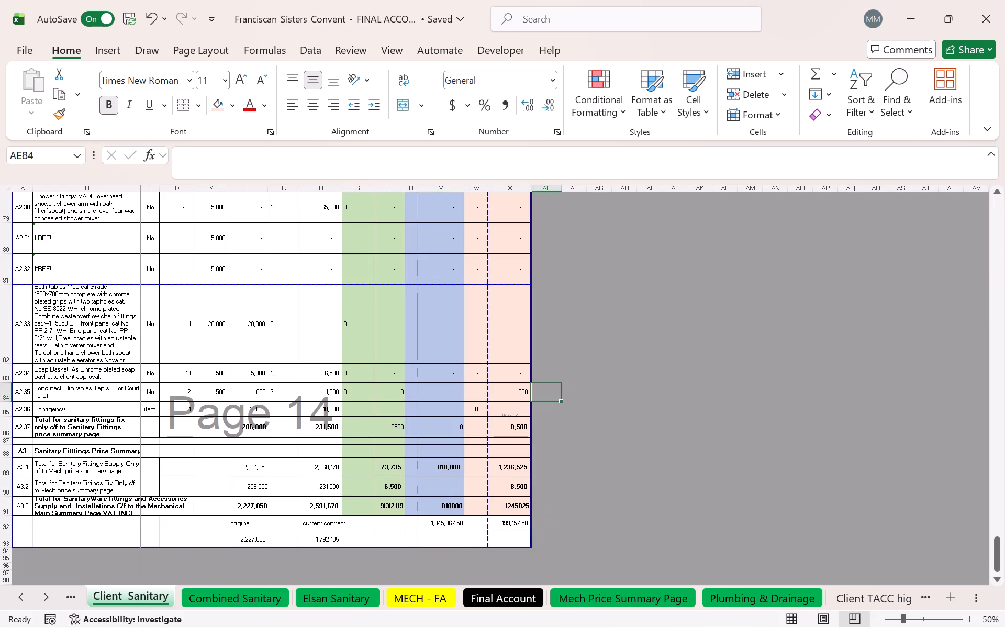
Re-enter the formula =T89+T90 in T91 and format the A3.3 totals in T91:X91 with comma style and no decimals.
{"action": "left_click", "coordinate": [384, 508]}
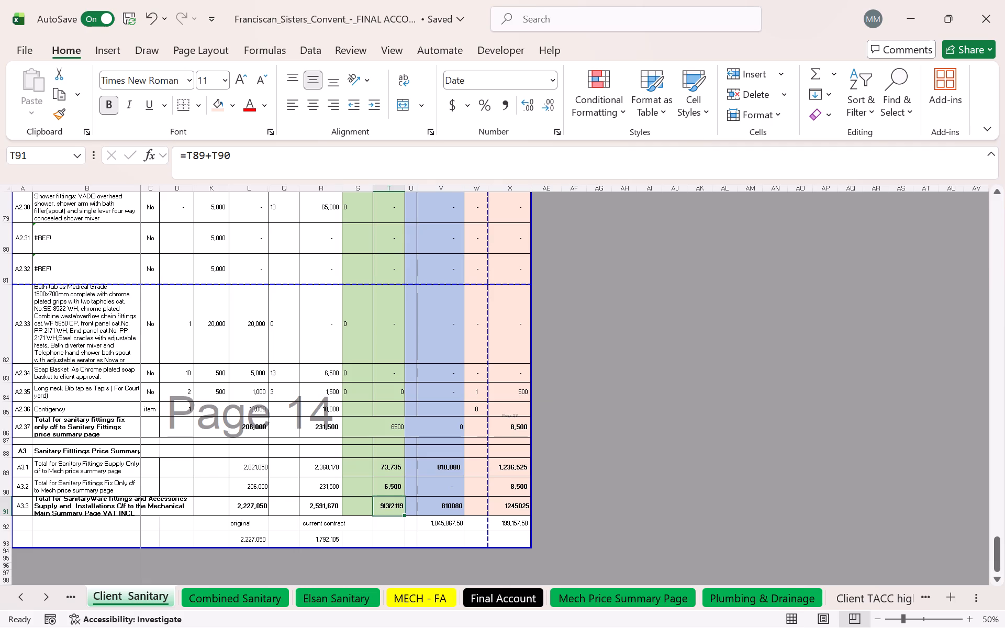
{"action": "double_click", "coordinate": [389, 507]}
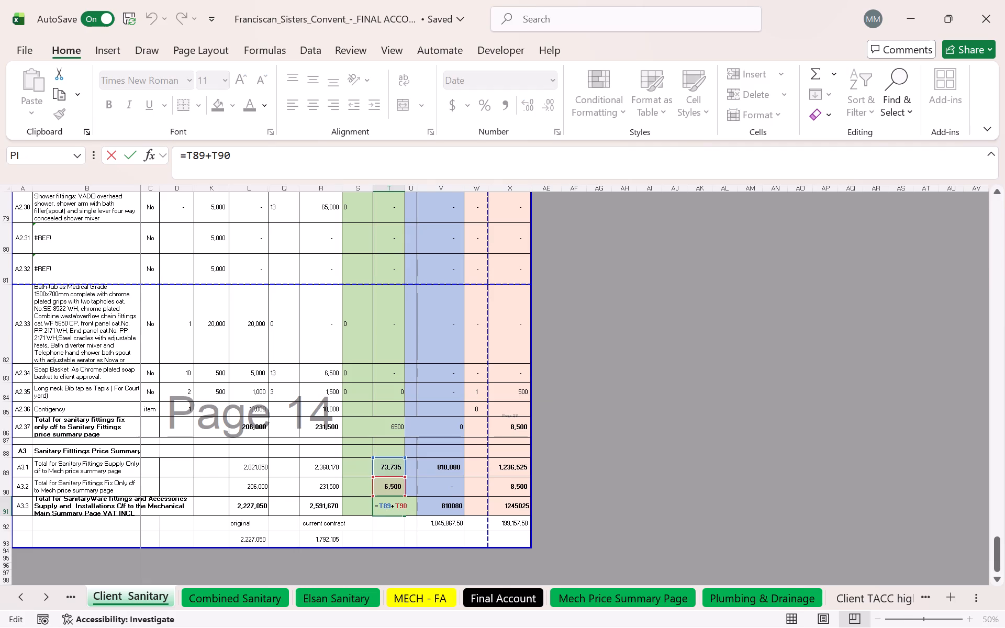
{"action": "key", "text": "Return"}
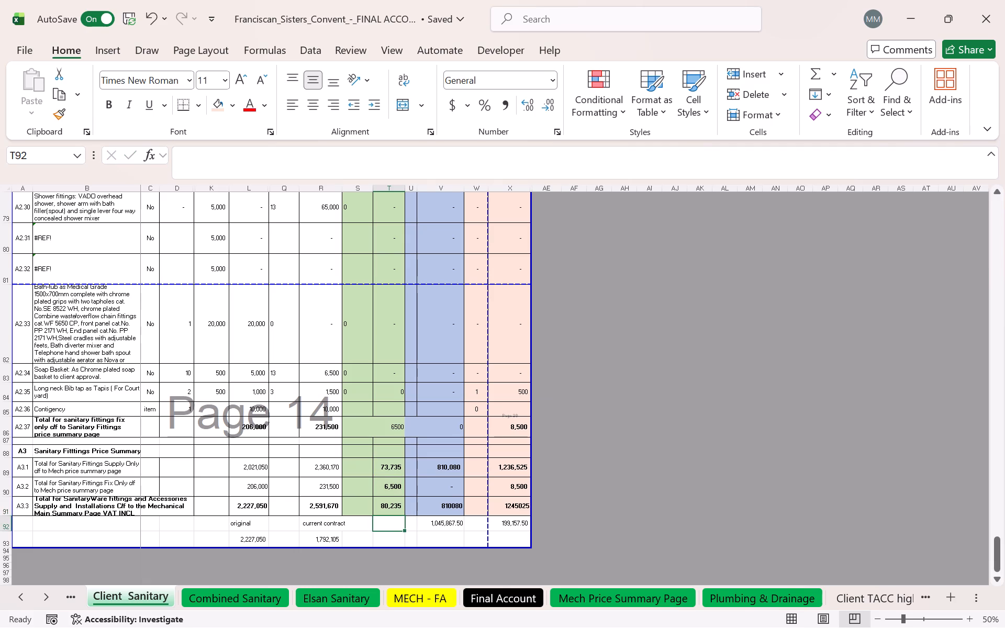
{"action": "left_click", "coordinate": [455, 505]}
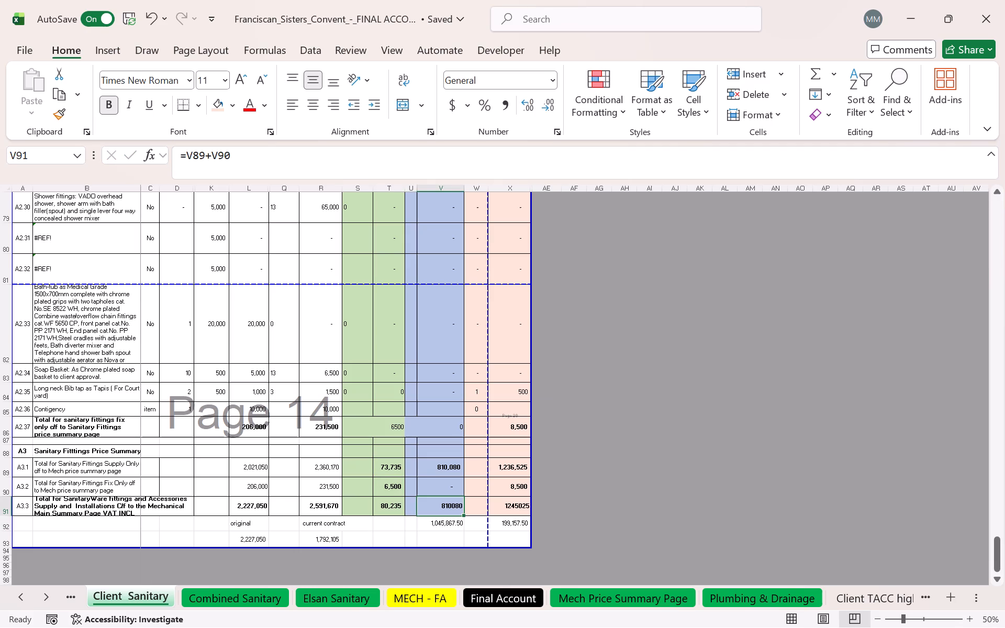
{"action": "left_click_drag", "start_coordinate": [388, 508], "coordinate": [517, 501]}
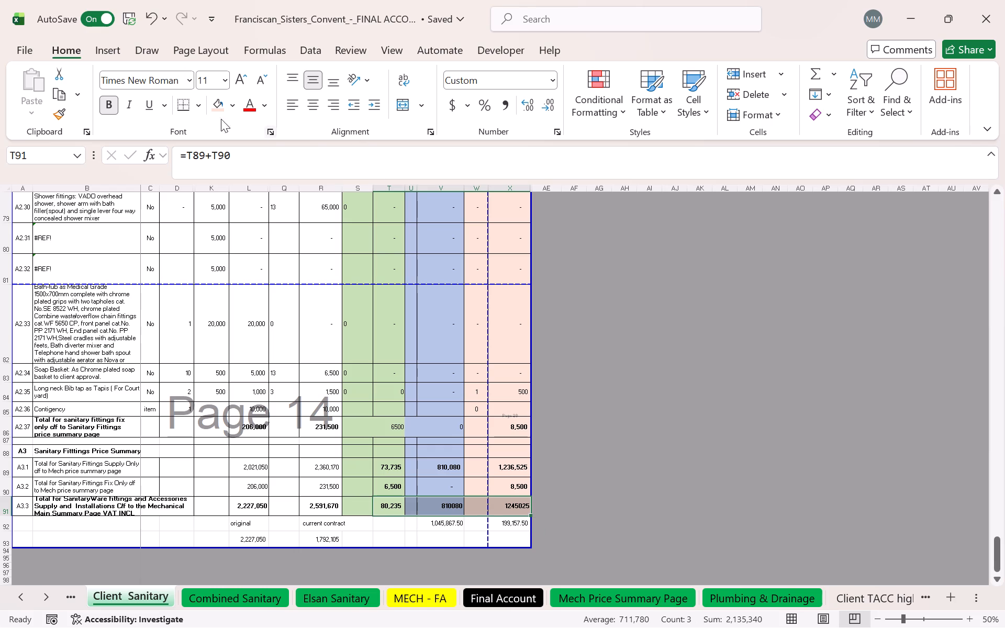
{"action": "left_click", "coordinate": [503, 103]}
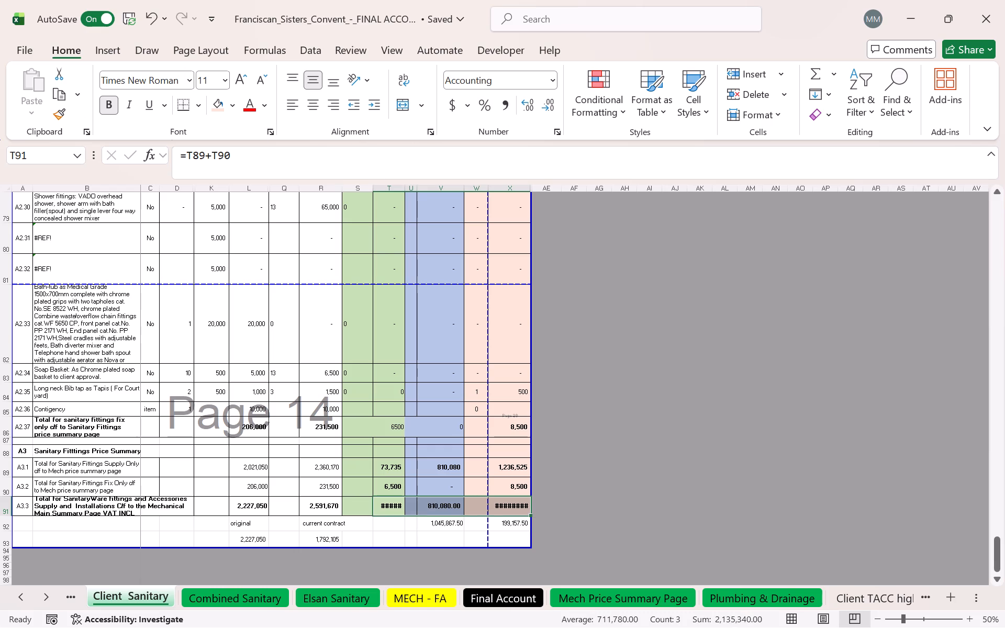
{"action": "double_click", "coordinate": [549, 103]}
{"action": "left_click", "coordinate": [667, 418]}
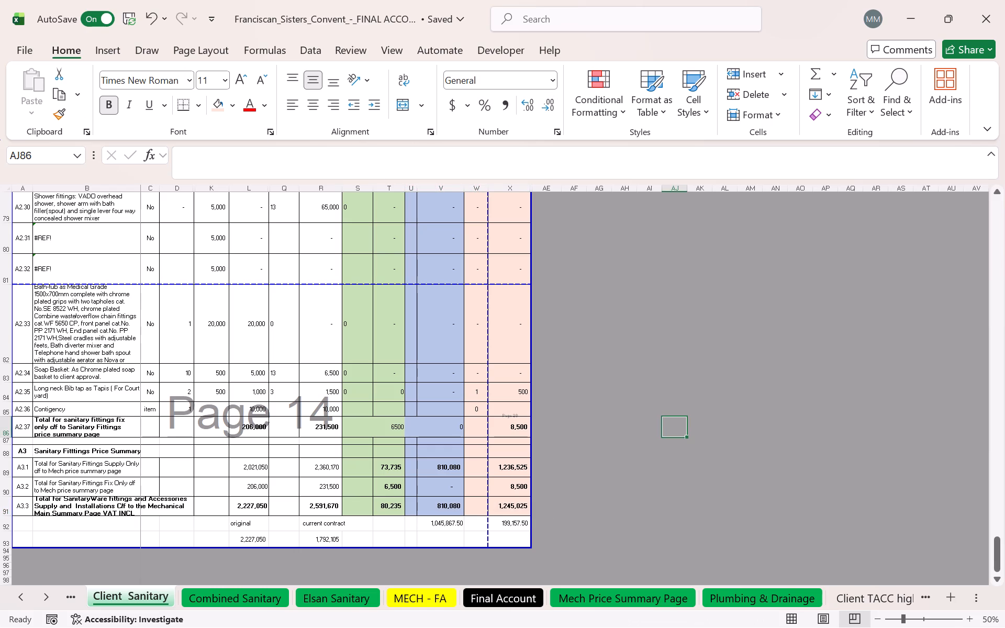
Copy the formatting of S2:X90 on the Combined Sanitary sheet onto S2:X90 of the Elsan Sanitary sheet with Format Painter.
{"action": "left_click", "coordinate": [316, 597]}
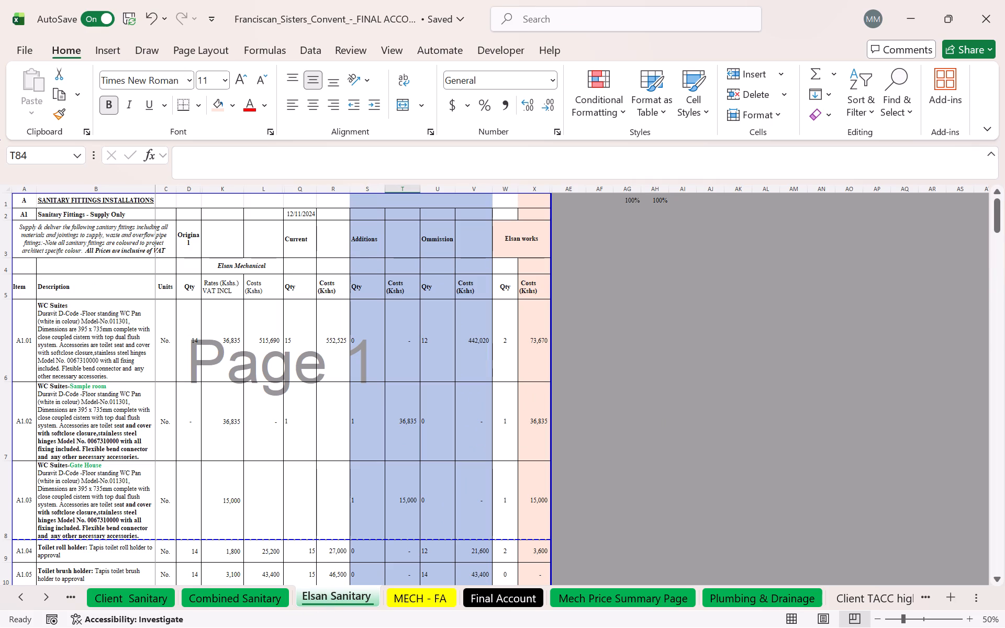
{"action": "left_click", "coordinate": [261, 595]}
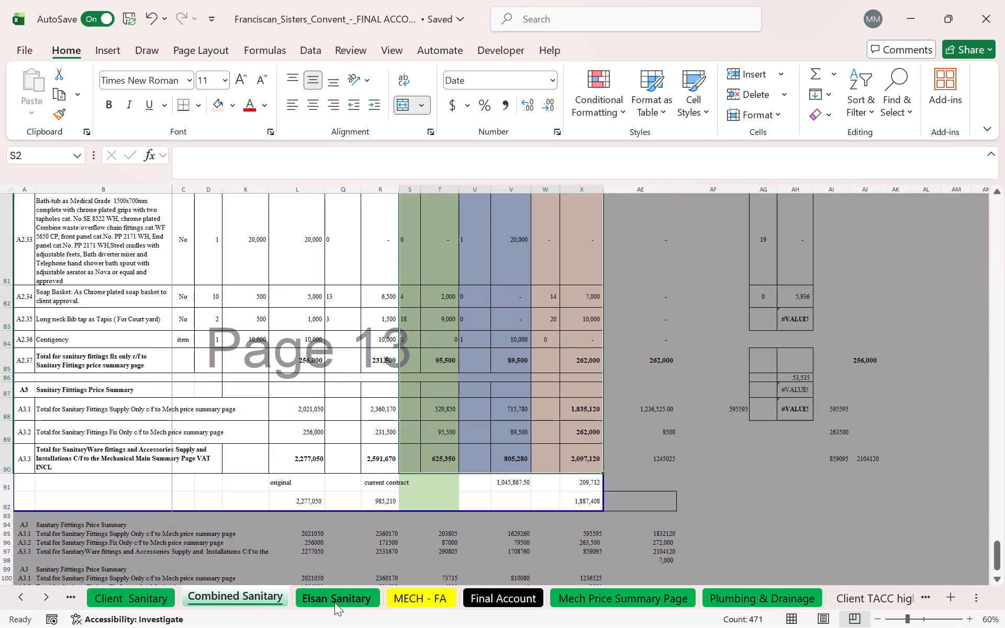
{"action": "left_click", "coordinate": [62, 113]}
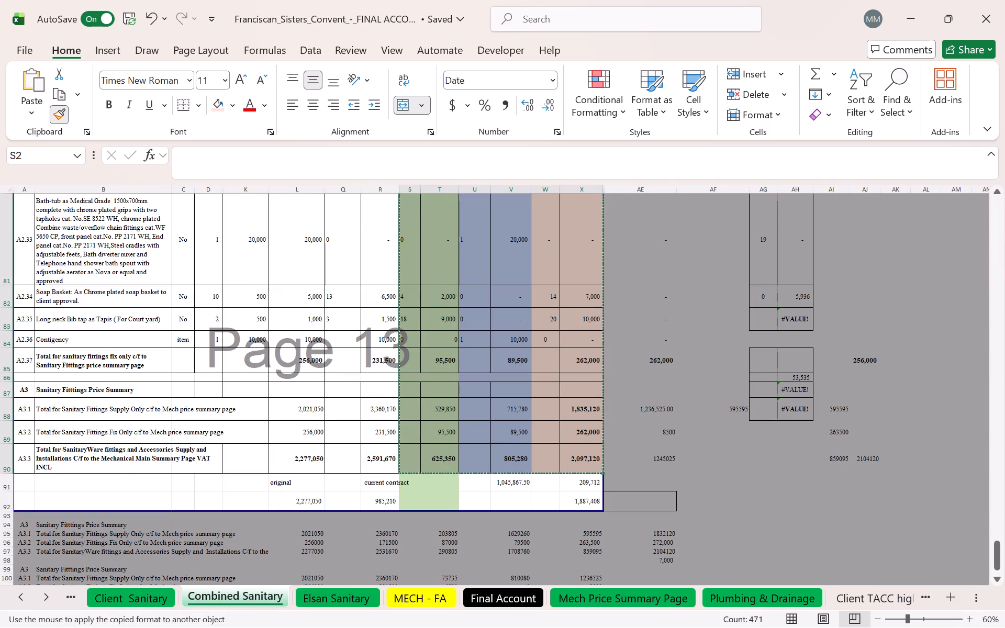
{"action": "left_click", "coordinate": [340, 601]}
{"action": "scroll", "coordinate": [447, 264], "scroll_direction": "up", "scroll_amount": 12}
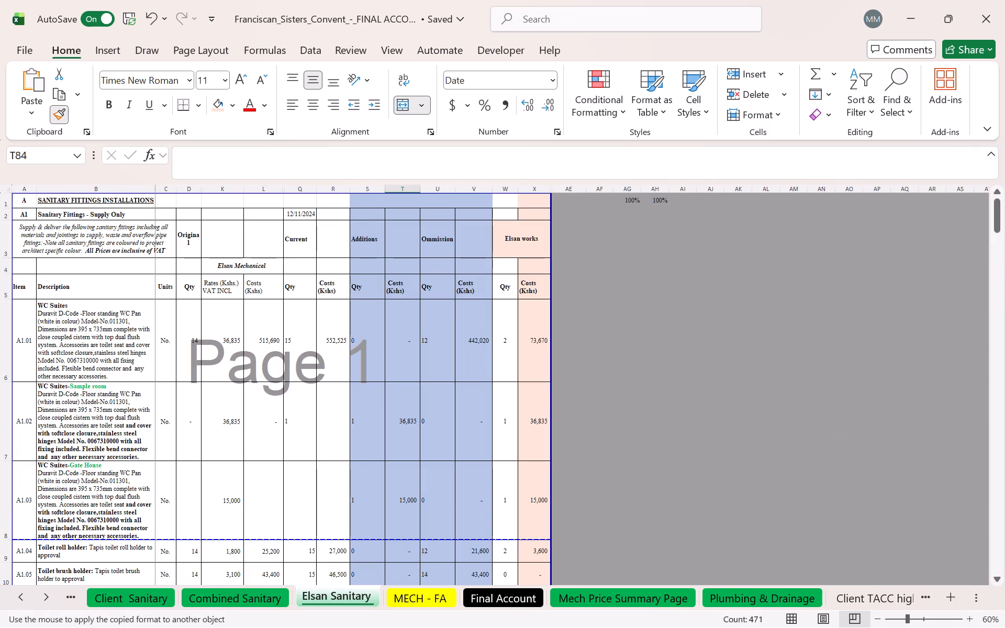
{"action": "left_click_drag", "start_coordinate": [359, 214], "coordinate": [530, 627]}
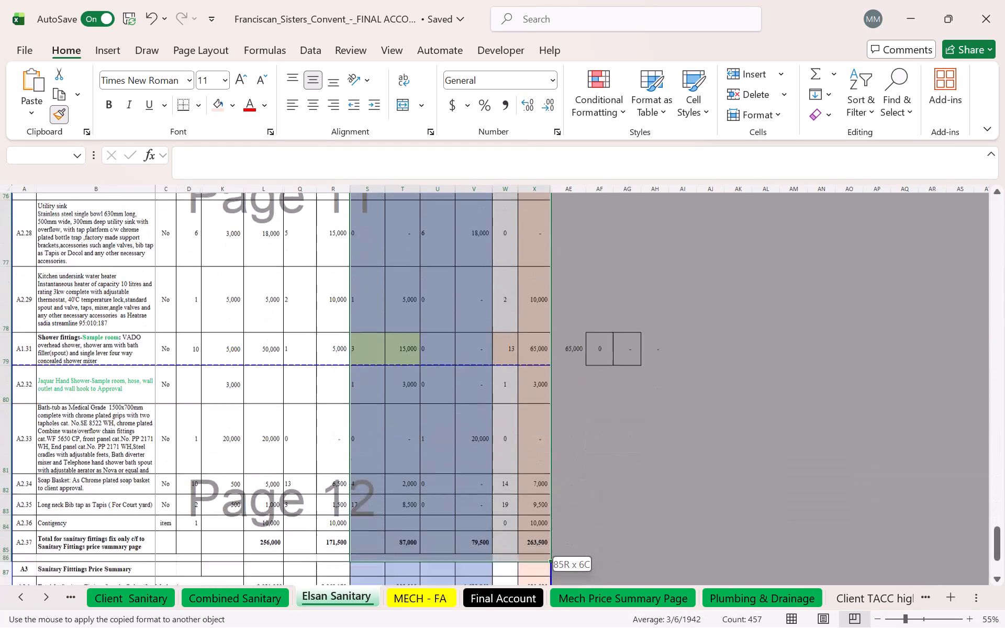
{"action": "left_click_drag", "start_coordinate": [530, 627], "coordinate": [523, 491]}
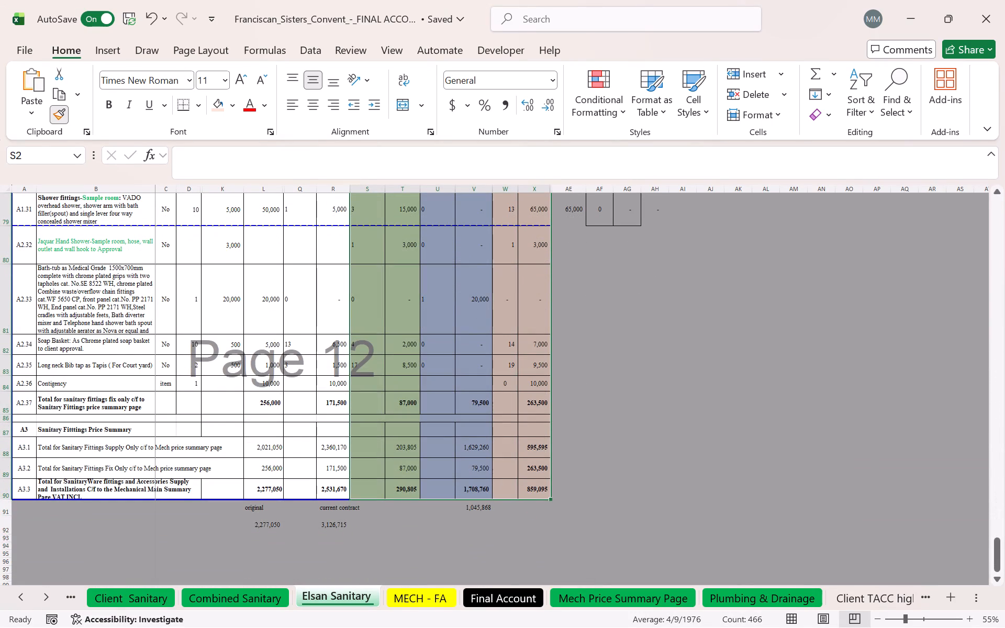
{"action": "left_click", "coordinate": [527, 540]}
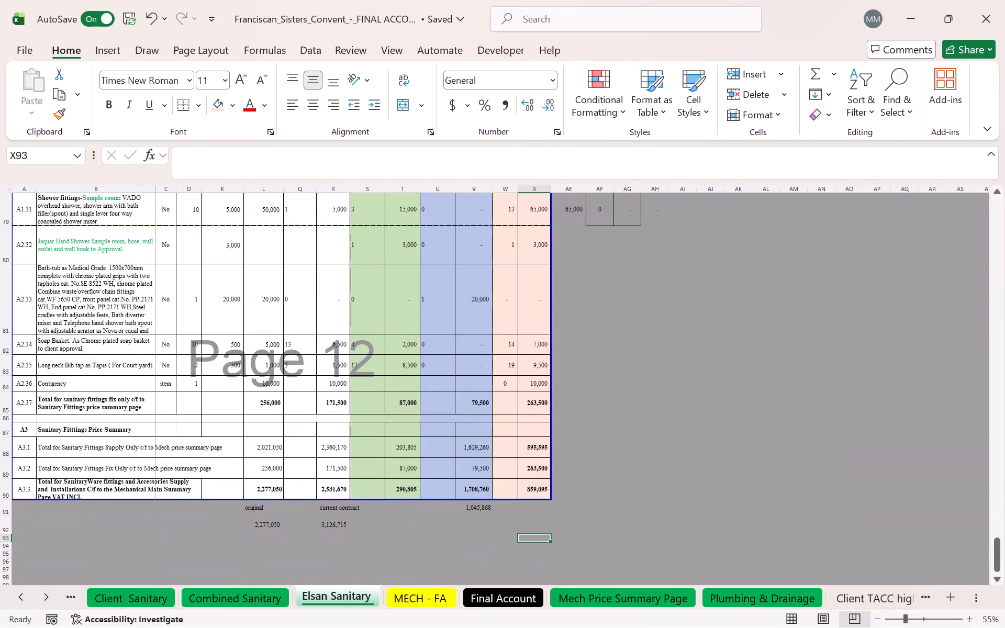
{"action": "key", "text": "Escape"}
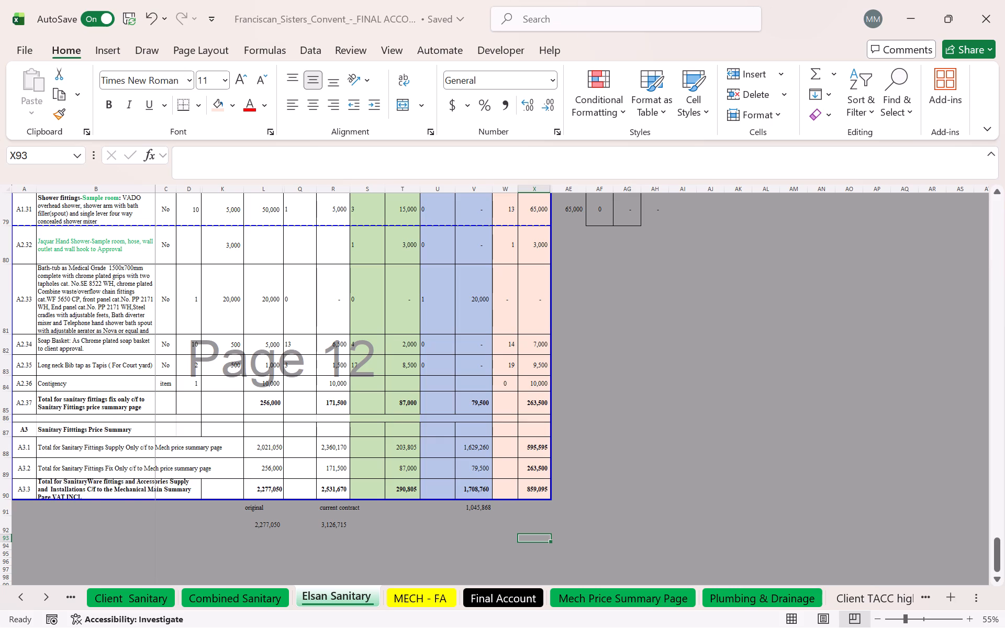
Compare the A3 sanitary price summaries across the Combined, Client and Elsan Sanitary sheets, including the Client figure linked in AE88.
{"action": "left_click", "coordinate": [248, 601]}
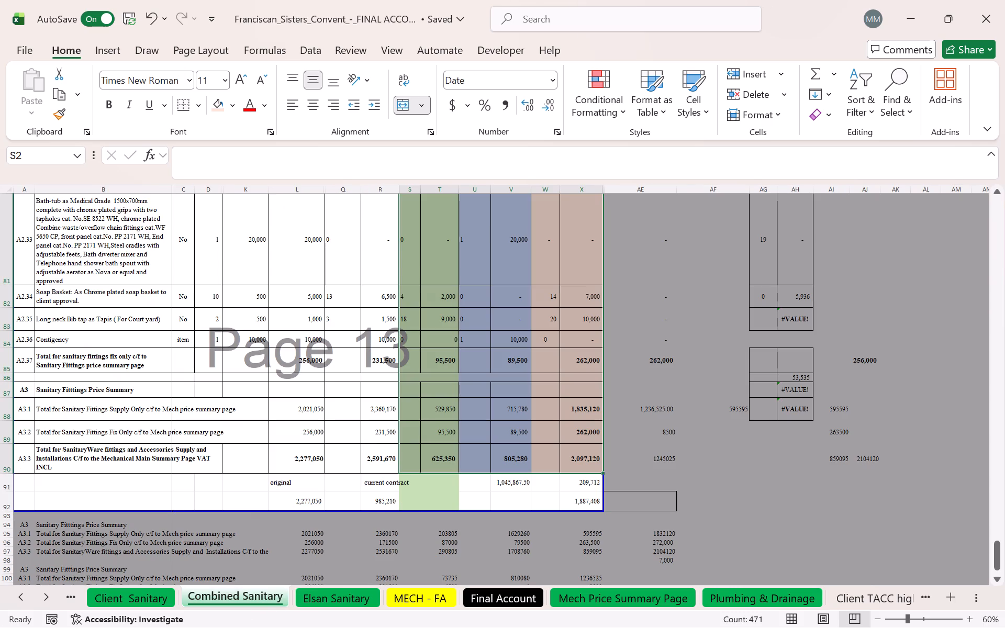
{"action": "left_click", "coordinate": [646, 414]}
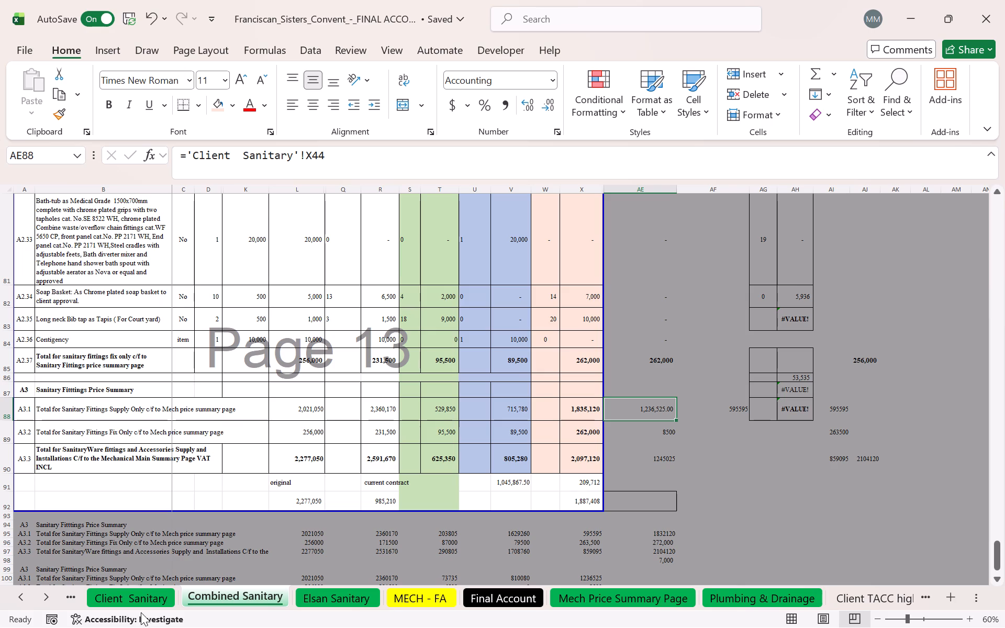
{"action": "left_click", "coordinate": [119, 609]}
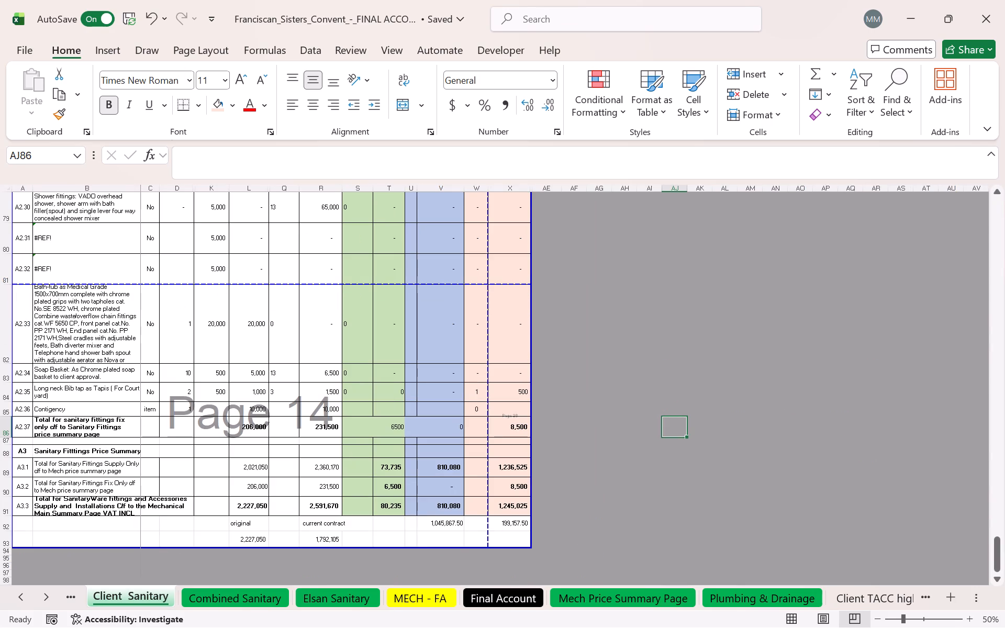
{"action": "left_click", "coordinate": [323, 604]}
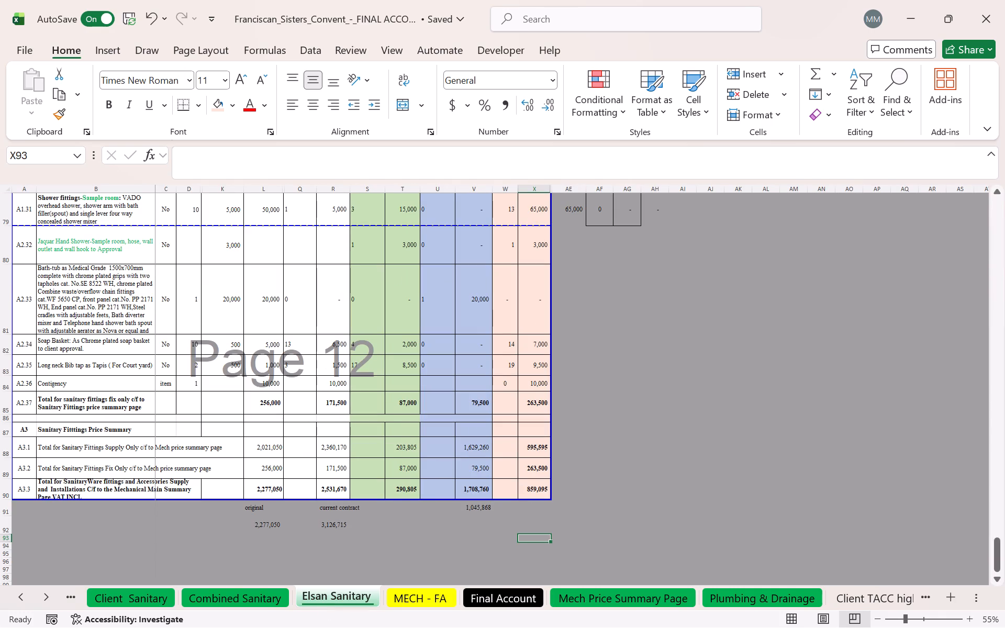
{"action": "left_click", "coordinate": [257, 584]}
{"action": "left_click", "coordinate": [260, 599]}
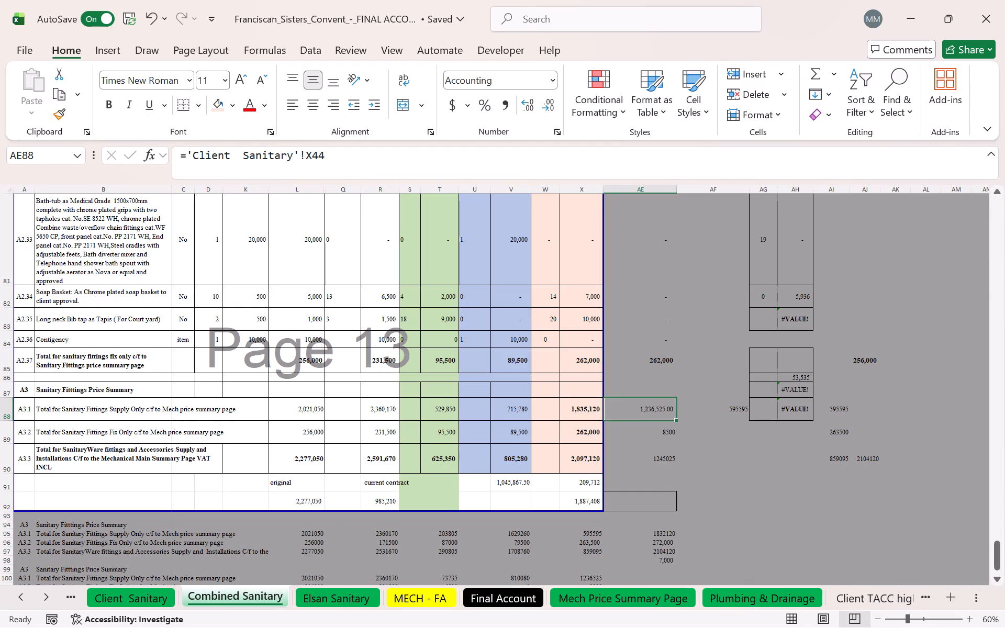
{"action": "left_click", "coordinate": [334, 602]}
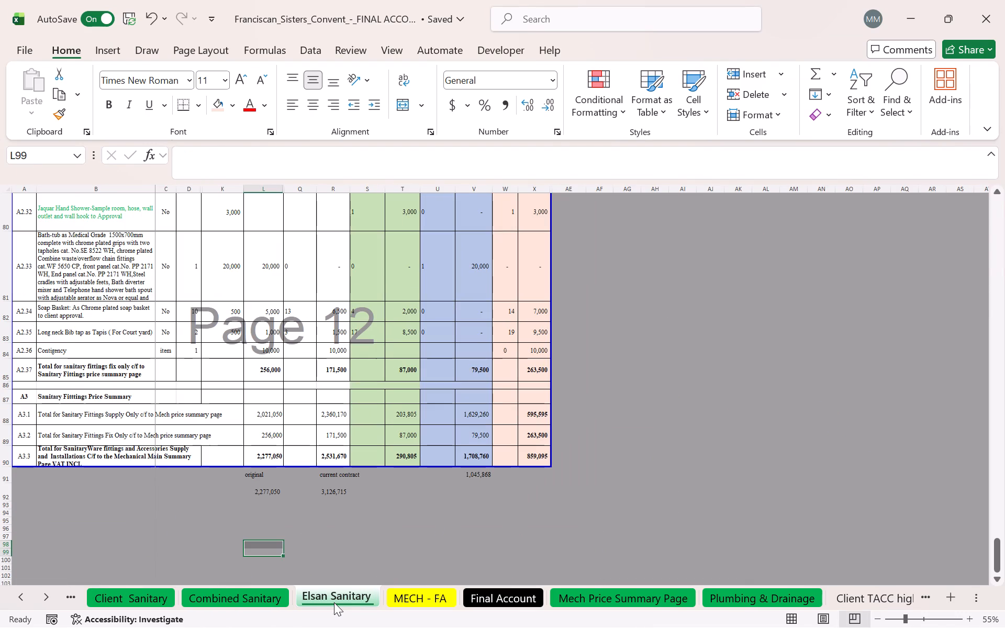
{"action": "left_click", "coordinate": [277, 595]}
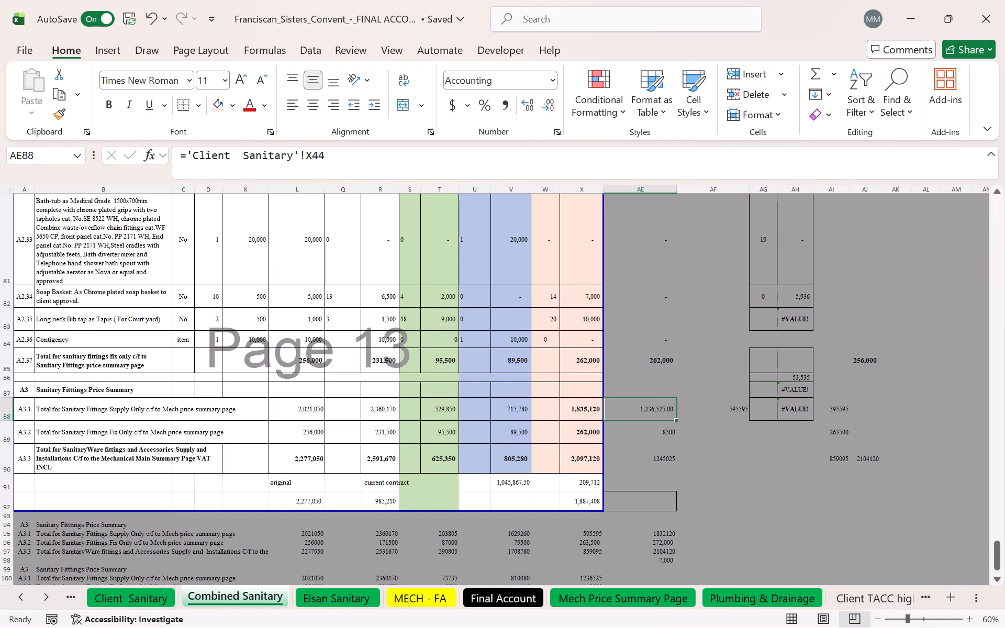
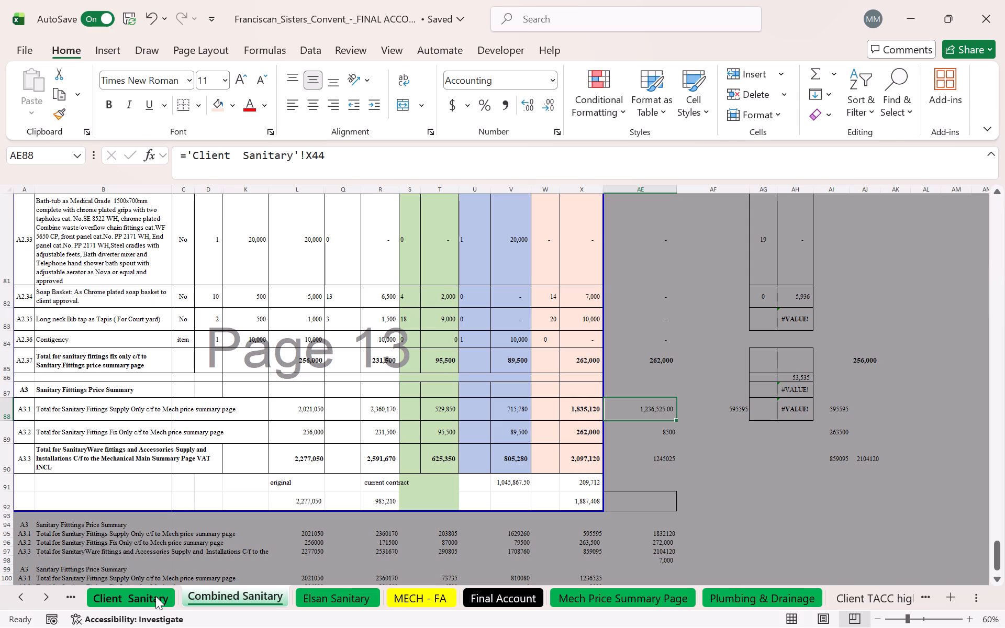
On the Client Sanitary sheet, check the A2.37 total formula in L86 and clear the A2.36 contingency cost in L85.
{"action": "left_click", "coordinate": [155, 596]}
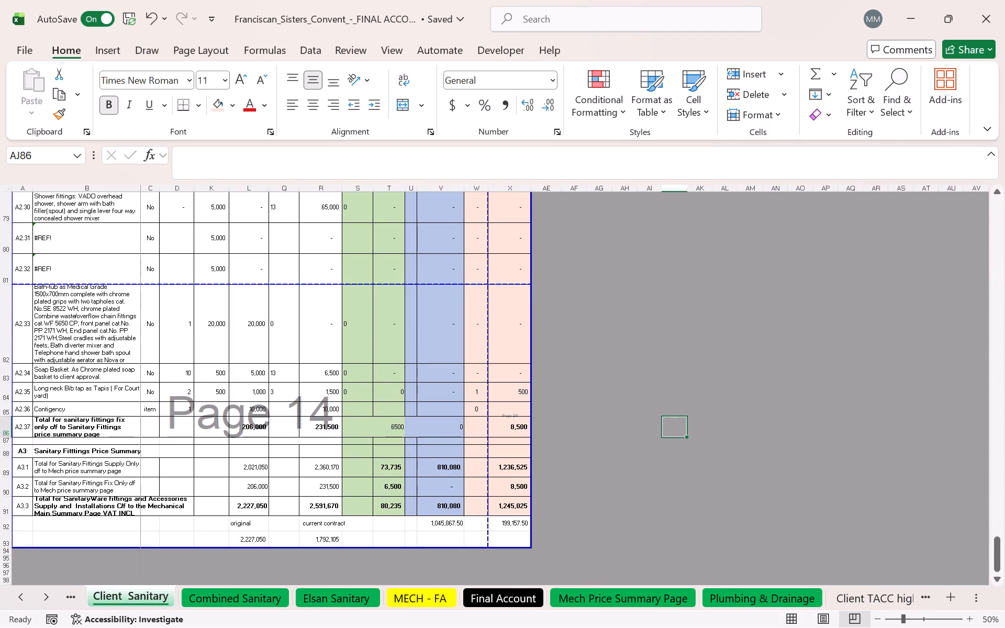
{"action": "left_click", "coordinate": [260, 406]}
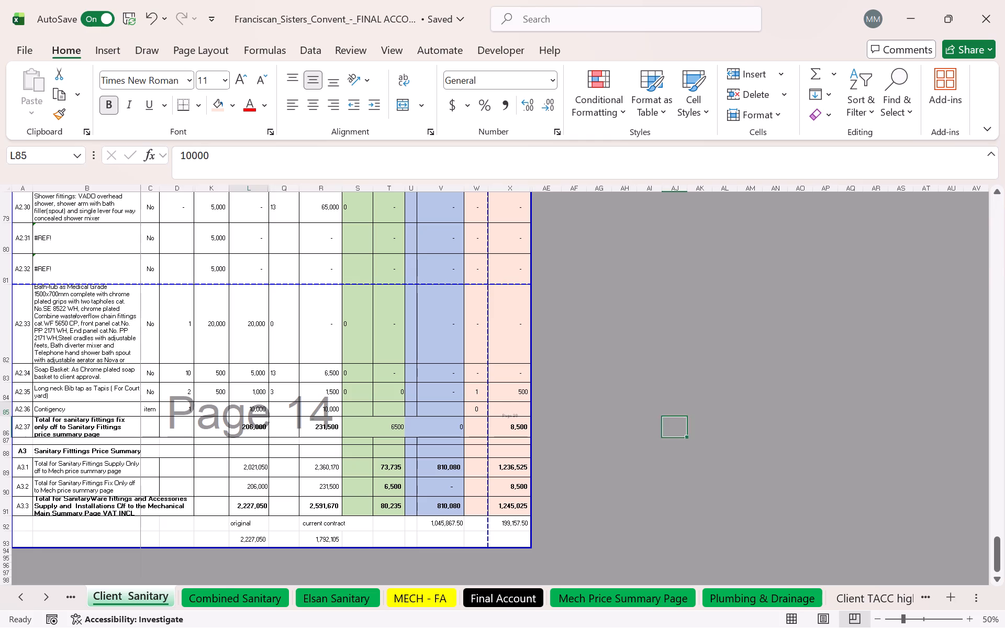
{"action": "double_click", "coordinate": [252, 430]}
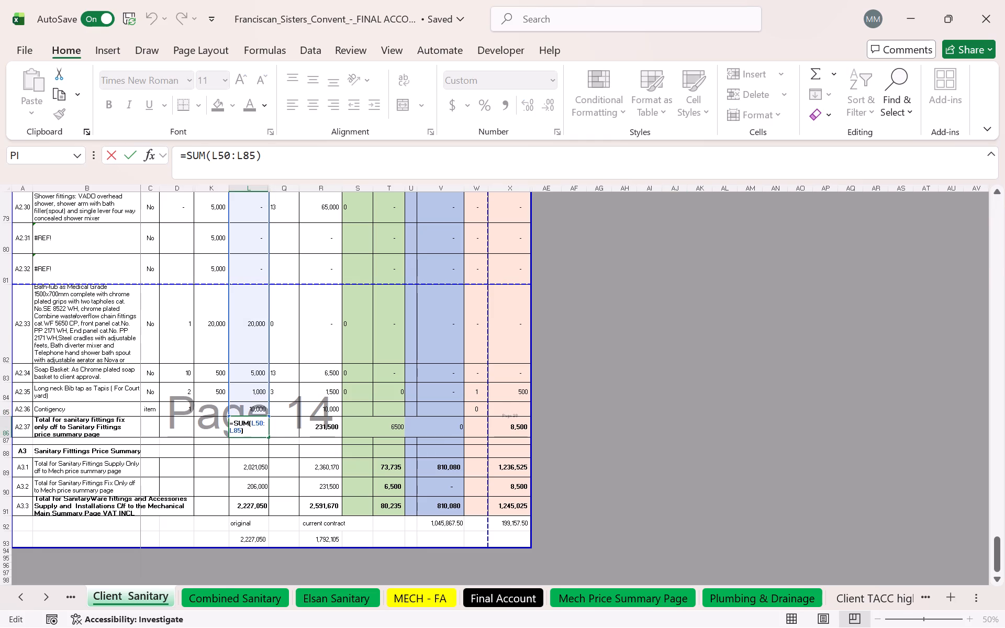
{"action": "key", "text": "Escape"}
{"action": "left_click", "coordinate": [255, 408]}
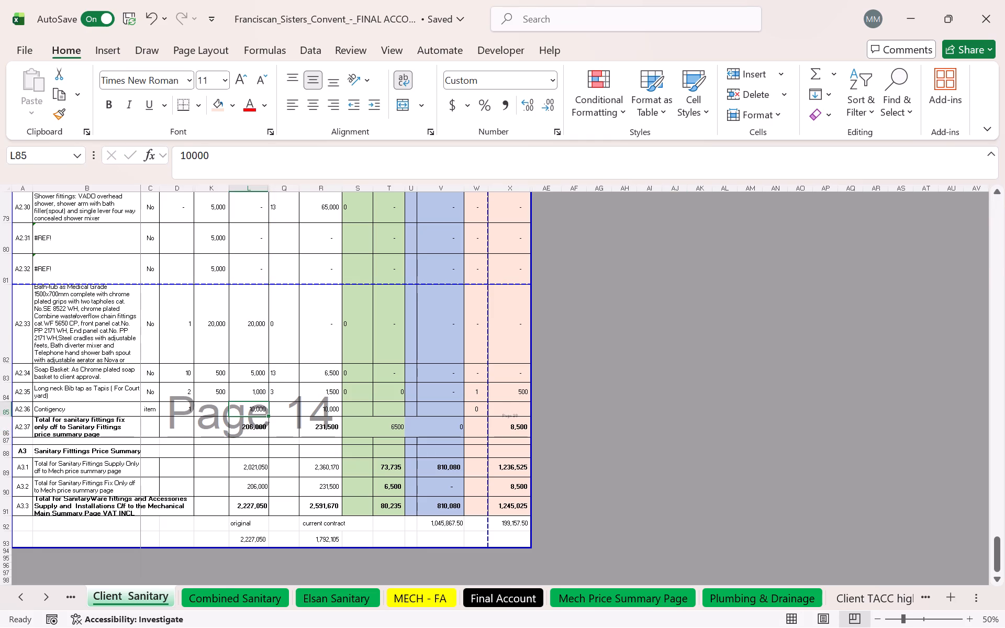
{"action": "key", "text": "Delete"}
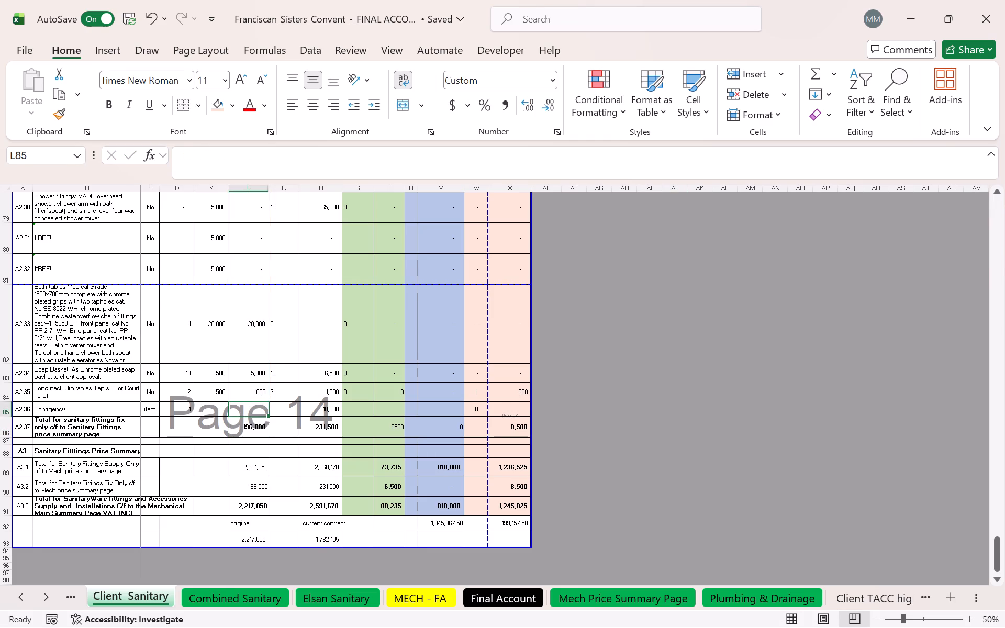
{"action": "left_click", "coordinate": [282, 467]}
Clear the A1.36 contingency cost in L43 of the Client Sanitary sheet's supply section.
{"action": "scroll", "coordinate": [240, 387], "scroll_direction": "up", "scroll_amount": 3}
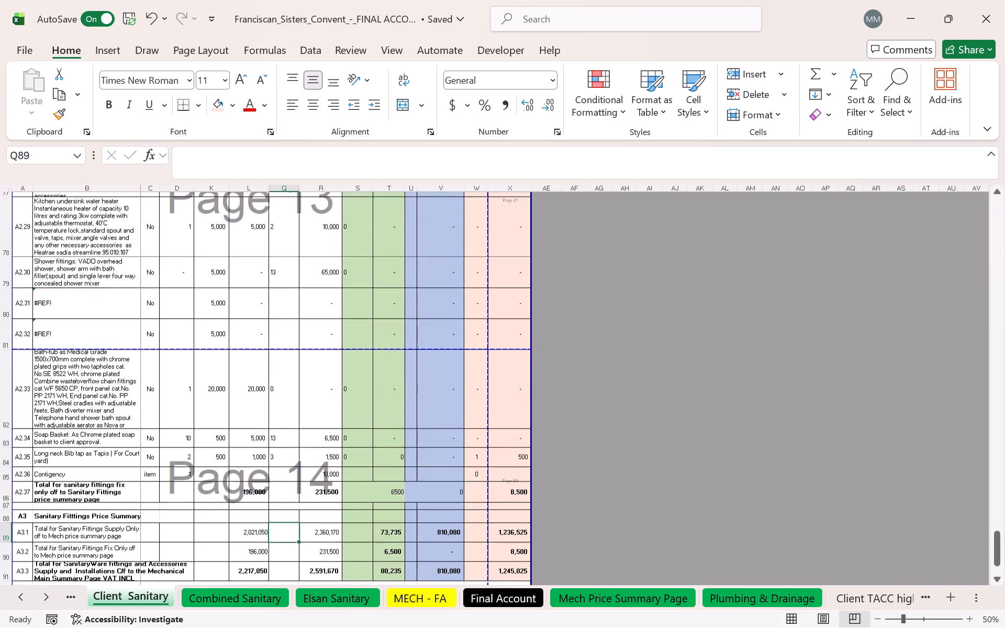
{"action": "scroll", "coordinate": [240, 387], "scroll_direction": "up", "scroll_amount": 3}
{"action": "scroll", "coordinate": [240, 387], "scroll_direction": "up", "scroll_amount": 20}
{"action": "scroll", "coordinate": [240, 387], "scroll_direction": "up", "scroll_amount": 1}
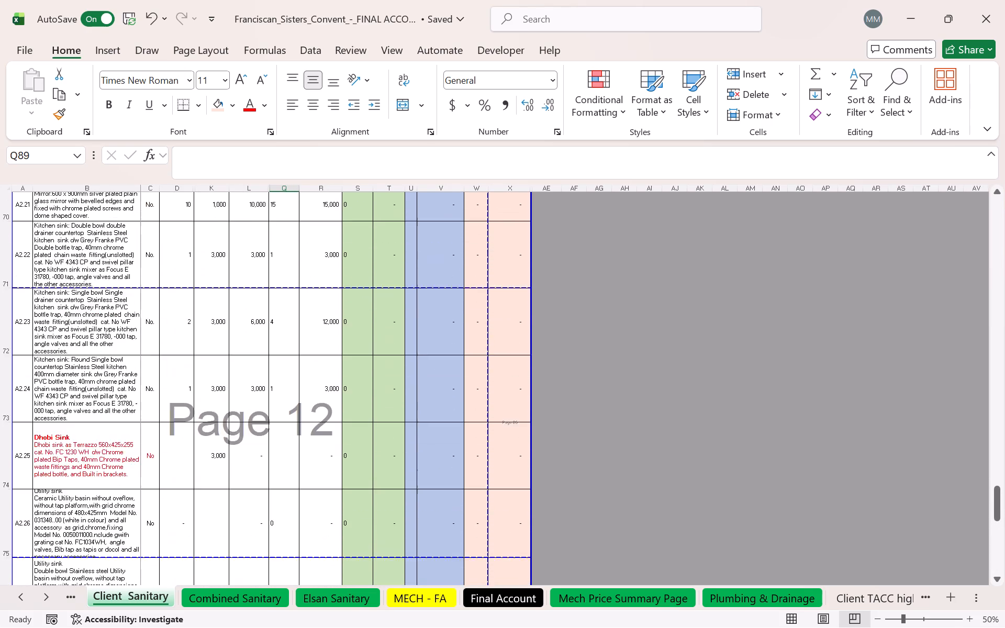
{"action": "scroll", "coordinate": [239, 386], "scroll_direction": "up", "scroll_amount": 20}
{"action": "scroll", "coordinate": [239, 386], "scroll_direction": "up", "scroll_amount": 8}
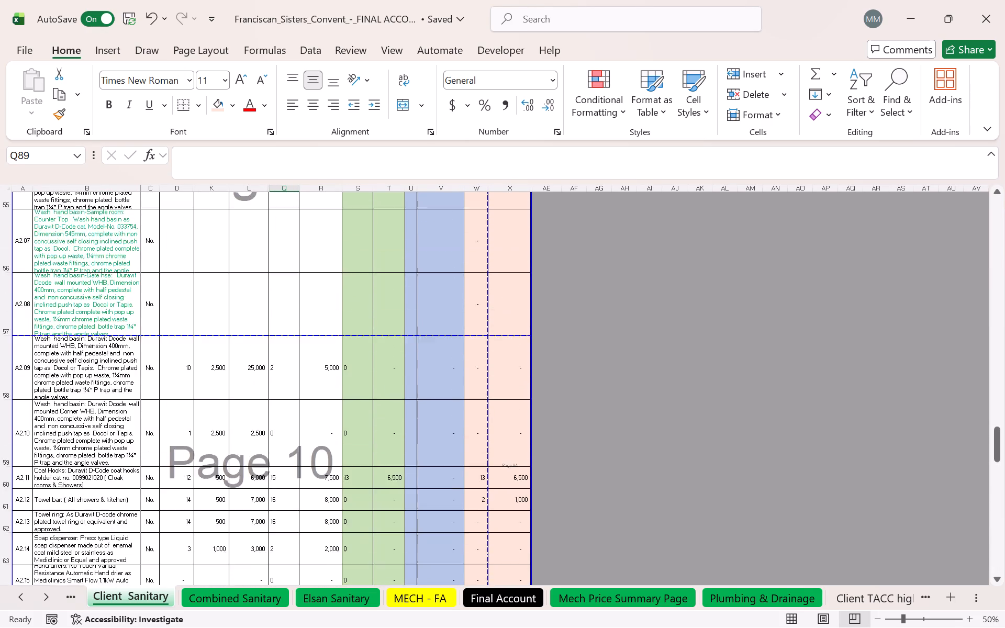
{"action": "scroll", "coordinate": [239, 384], "scroll_direction": "up", "scroll_amount": 20}
{"action": "scroll", "coordinate": [239, 384], "scroll_direction": "up", "scroll_amount": 6}
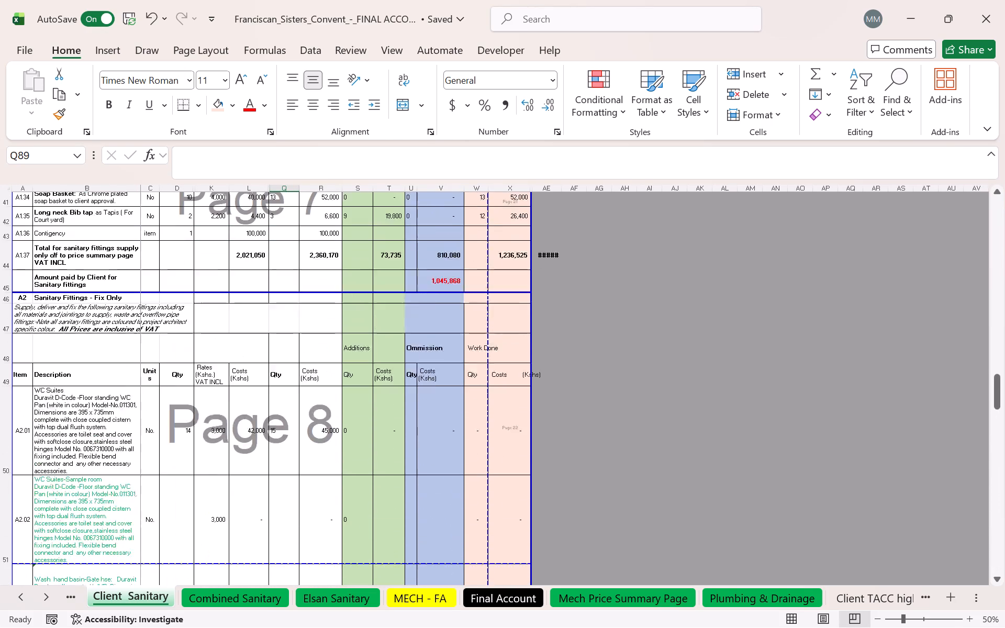
{"action": "scroll", "coordinate": [239, 382], "scroll_direction": "up", "scroll_amount": 3}
{"action": "left_click", "coordinate": [250, 319]}
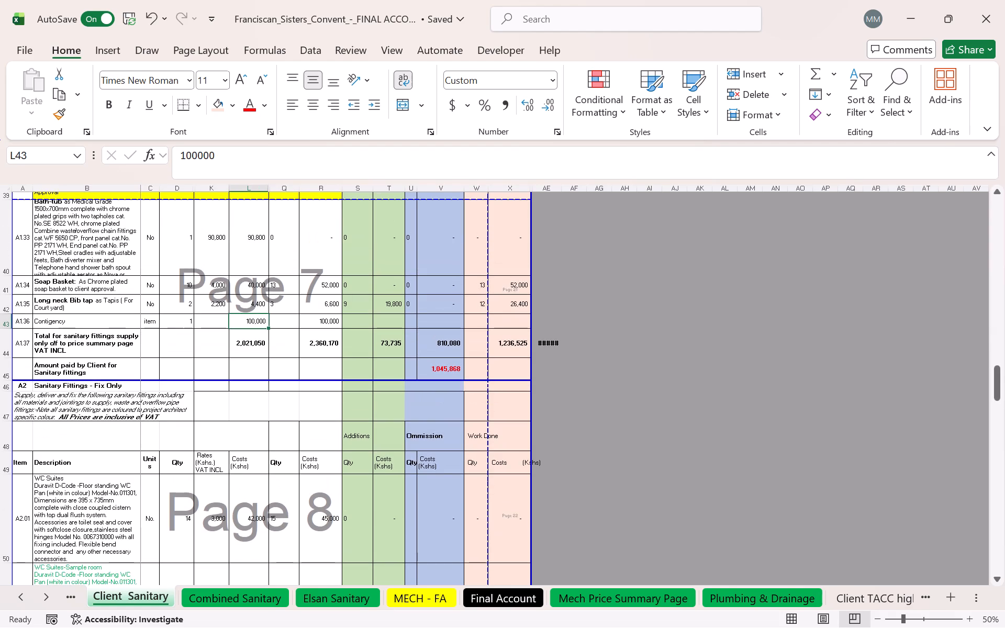
{"action": "key", "text": "Delete"}
{"action": "left_click", "coordinate": [291, 427]}
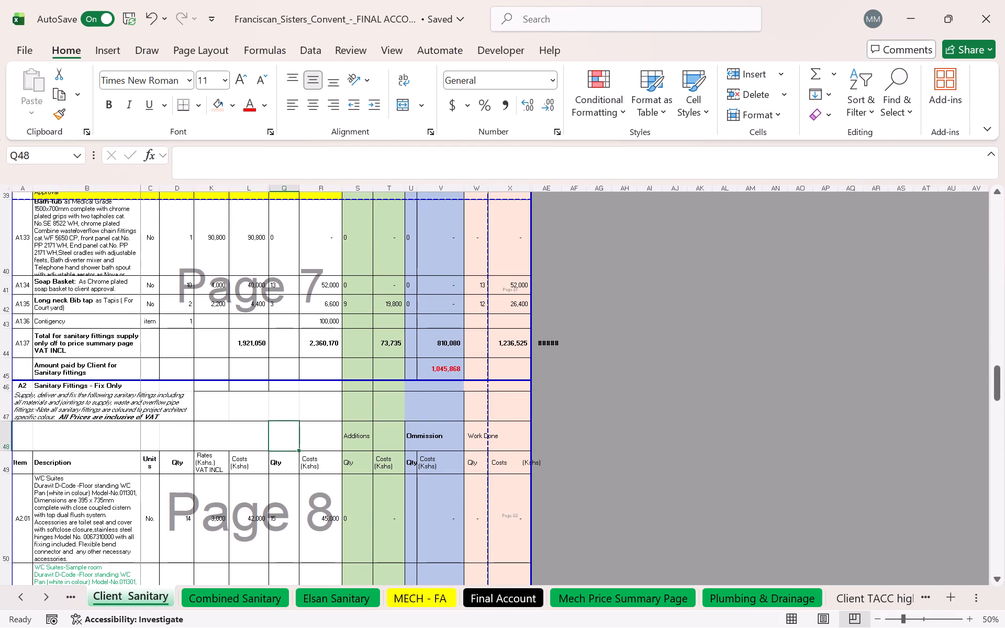
Fill the emptied A1.36 contingency cost cell L43 with standard red.
{"action": "left_click", "coordinate": [250, 319]}
{"action": "left_click", "coordinate": [237, 99]}
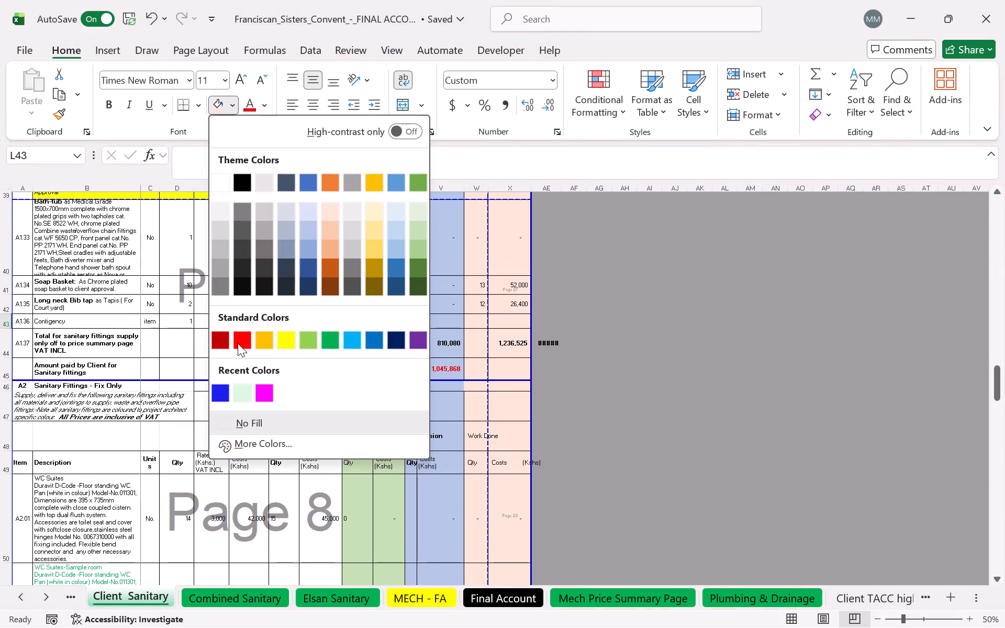
{"action": "left_click", "coordinate": [223, 340]}
{"action": "left_click", "coordinate": [232, 101]}
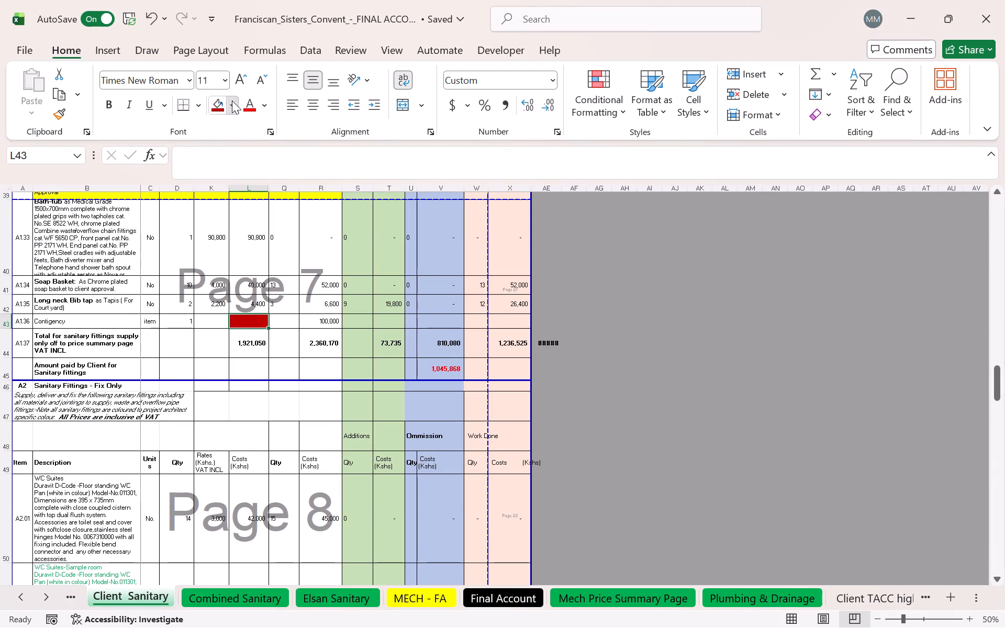
{"action": "left_click", "coordinate": [245, 339]}
{"action": "left_click", "coordinate": [313, 333]}
Fill the emptied A2.36 contingency cost cell L85 with the same red.
{"action": "scroll", "coordinate": [289, 269], "scroll_direction": "down", "scroll_amount": 6}
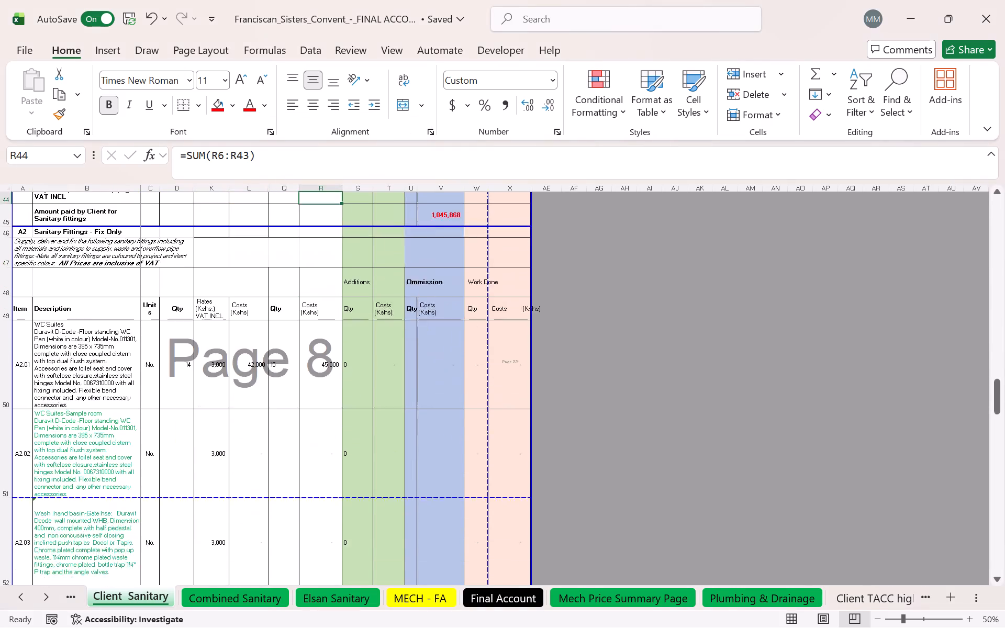
{"action": "scroll", "coordinate": [288, 269], "scroll_direction": "down", "scroll_amount": 20}
{"action": "scroll", "coordinate": [288, 269], "scroll_direction": "down", "scroll_amount": 20}
{"action": "scroll", "coordinate": [288, 269], "scroll_direction": "down", "scroll_amount": 12}
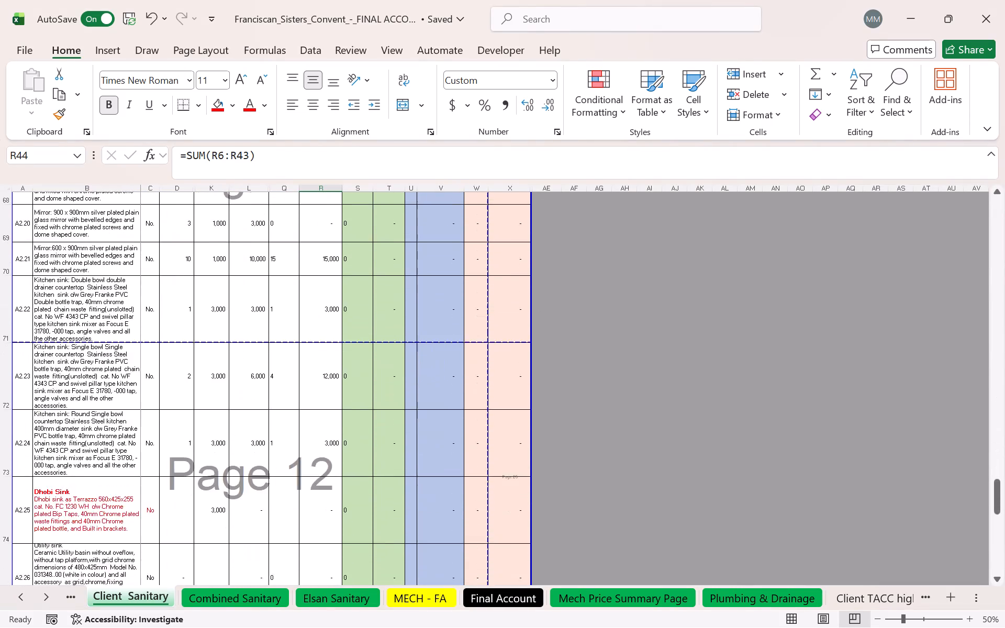
{"action": "scroll", "coordinate": [267, 341], "scroll_direction": "down", "scroll_amount": 20}
{"action": "scroll", "coordinate": [267, 341], "scroll_direction": "down", "scroll_amount": 11}
{"action": "scroll", "coordinate": [267, 353], "scroll_direction": "up", "scroll_amount": 2}
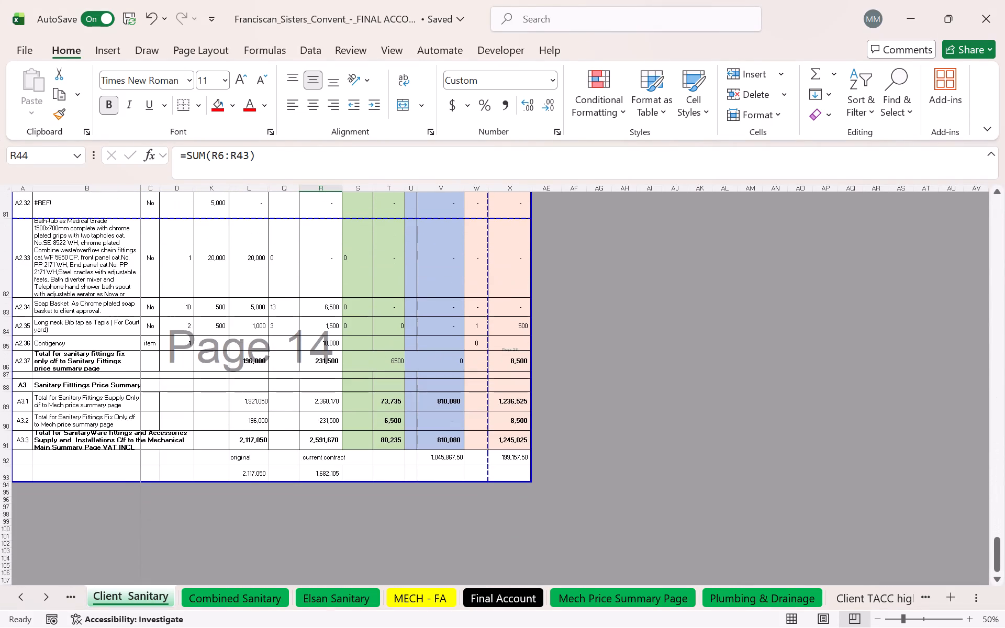
{"action": "left_click", "coordinate": [256, 344]}
{"action": "left_click", "coordinate": [217, 104]}
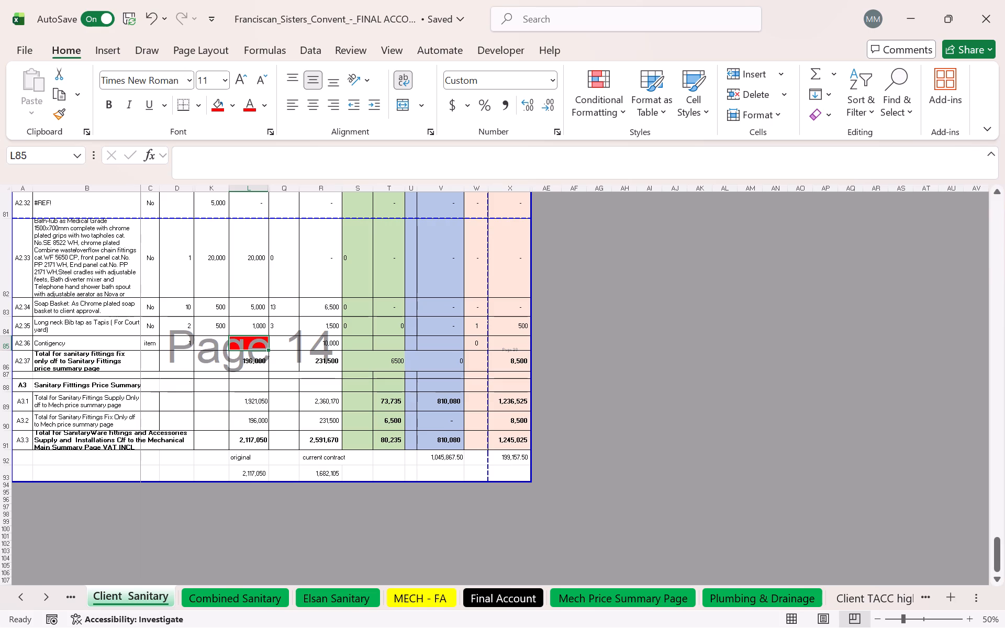
On the Elsan Sanitary sheet, enter a rate of 10000 for the A2.36 contingency in K84.
{"action": "left_click", "coordinate": [337, 604]}
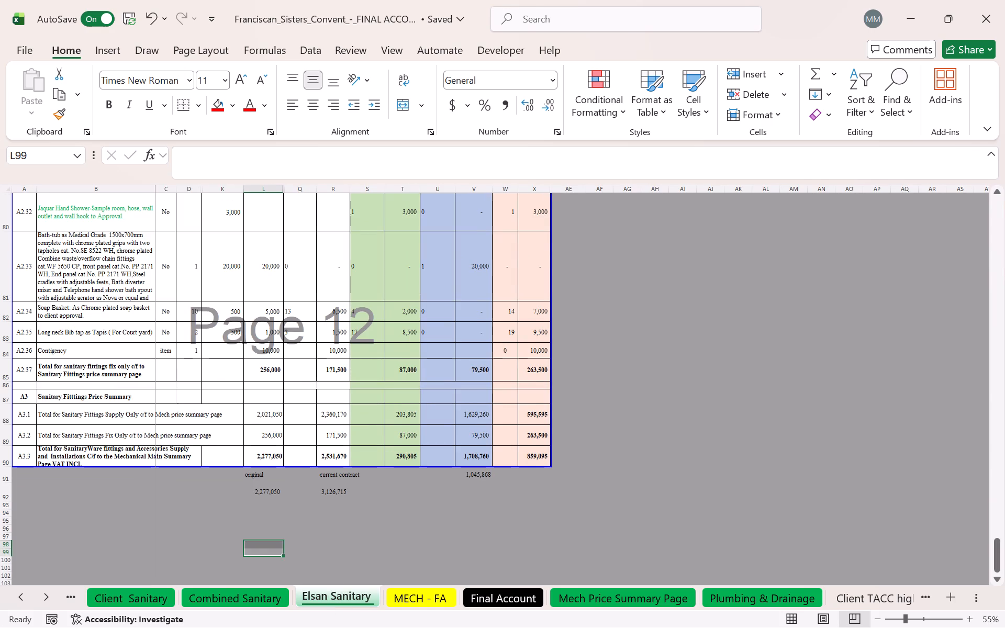
{"action": "scroll", "coordinate": [397, 348], "scroll_direction": "up", "scroll_amount": 2}
{"action": "left_click", "coordinate": [355, 399]}
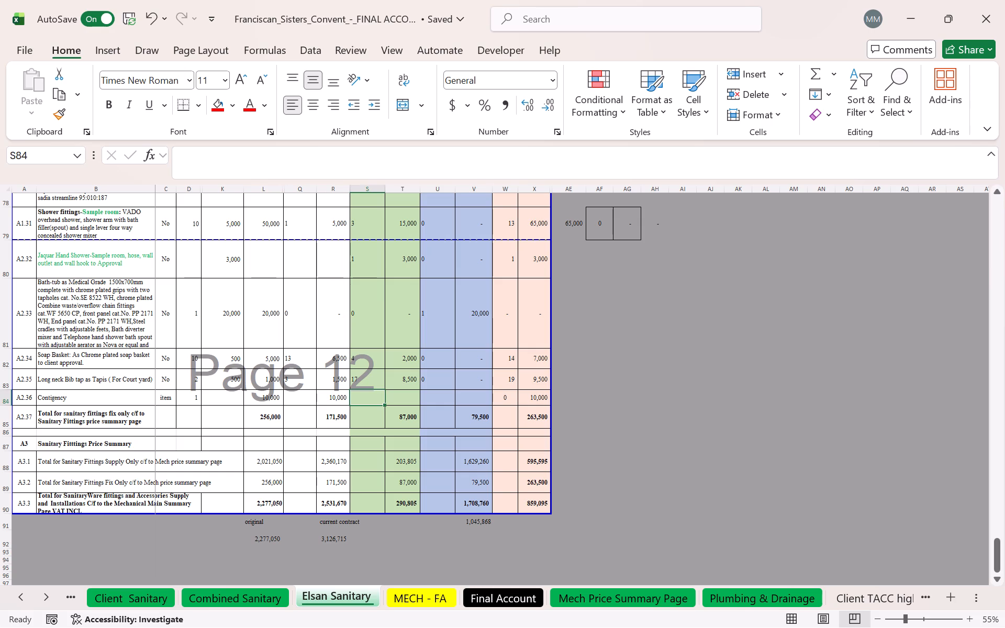
{"action": "left_click", "coordinate": [234, 394]}
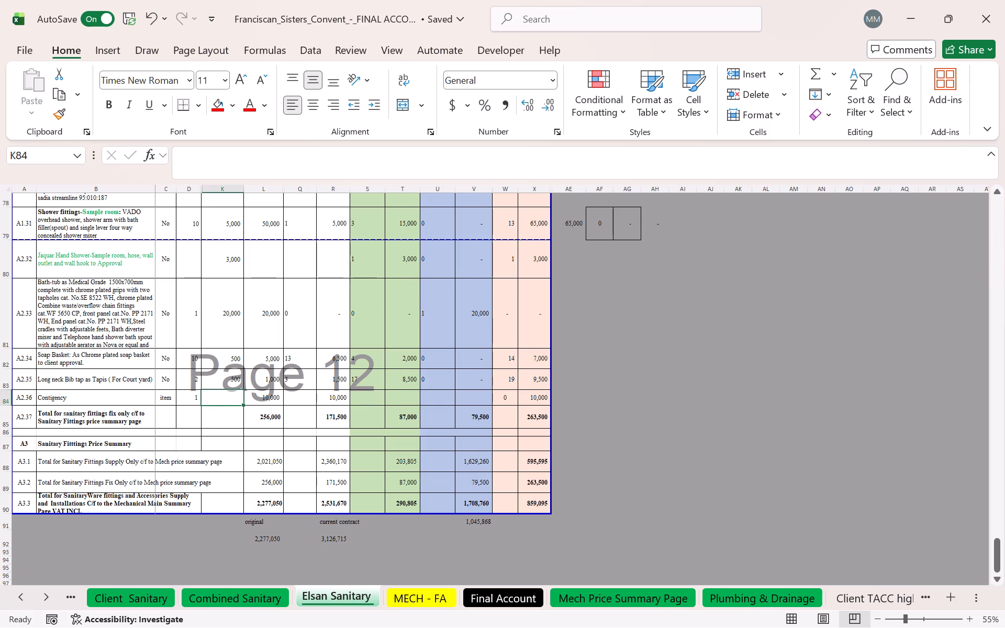
{"action": "type", "text": "1000"}
{"action": "key", "text": "0"}
{"action": "left_click", "coordinate": [330, 457]}
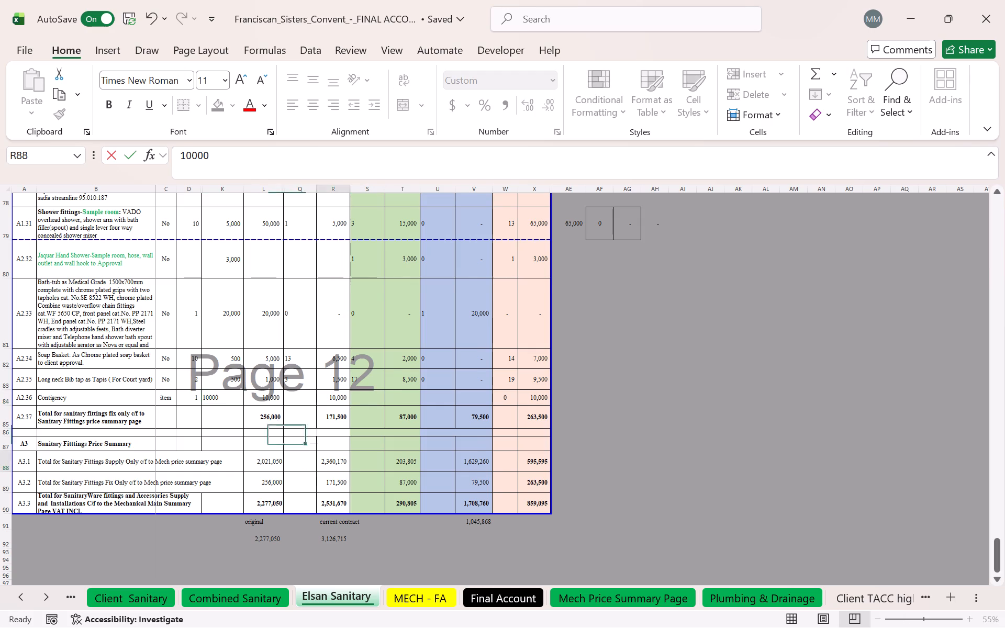
Enter an additions quantity of 1 for the A2.36 contingency in S84 and copy the cost formula from T83 down to T84.
{"action": "left_click", "coordinate": [362, 401]}
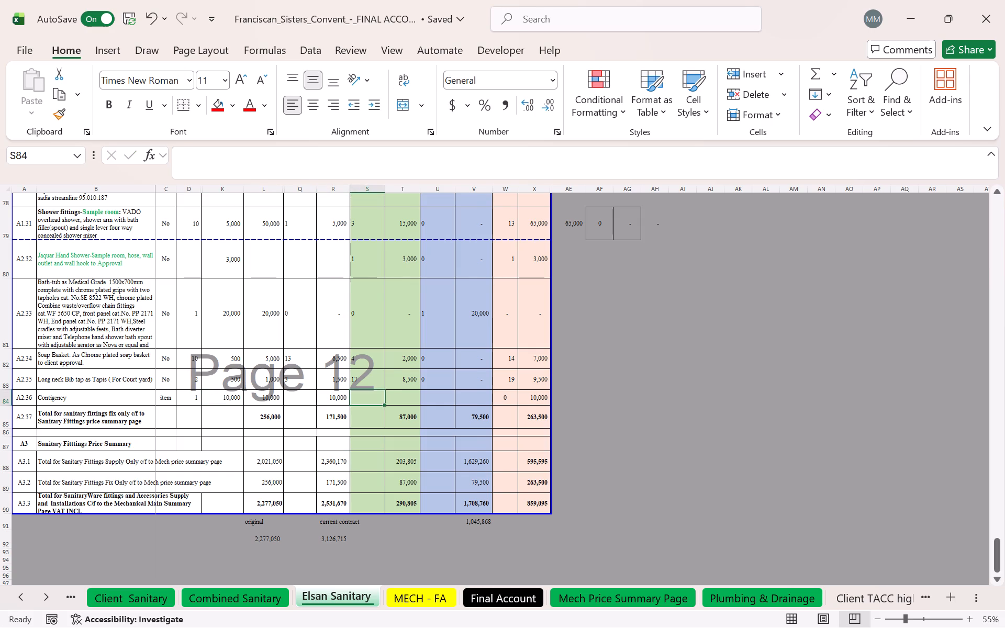
{"action": "key", "text": "1"}
{"action": "left_click", "coordinate": [408, 454]}
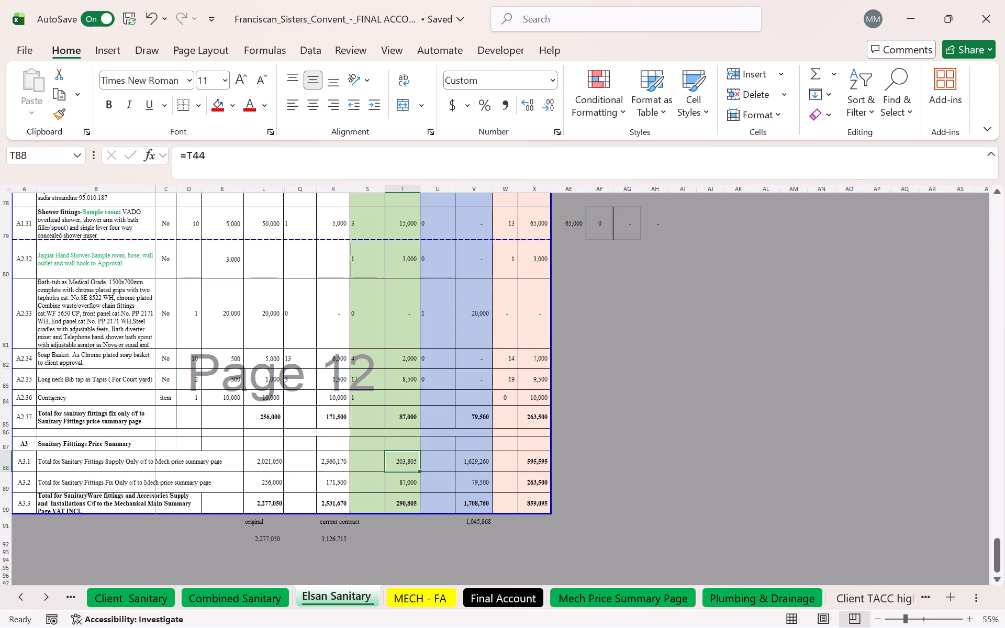
{"action": "left_click", "coordinate": [405, 380]}
{"action": "left_click_drag", "start_coordinate": [418, 391], "coordinate": [418, 402]}
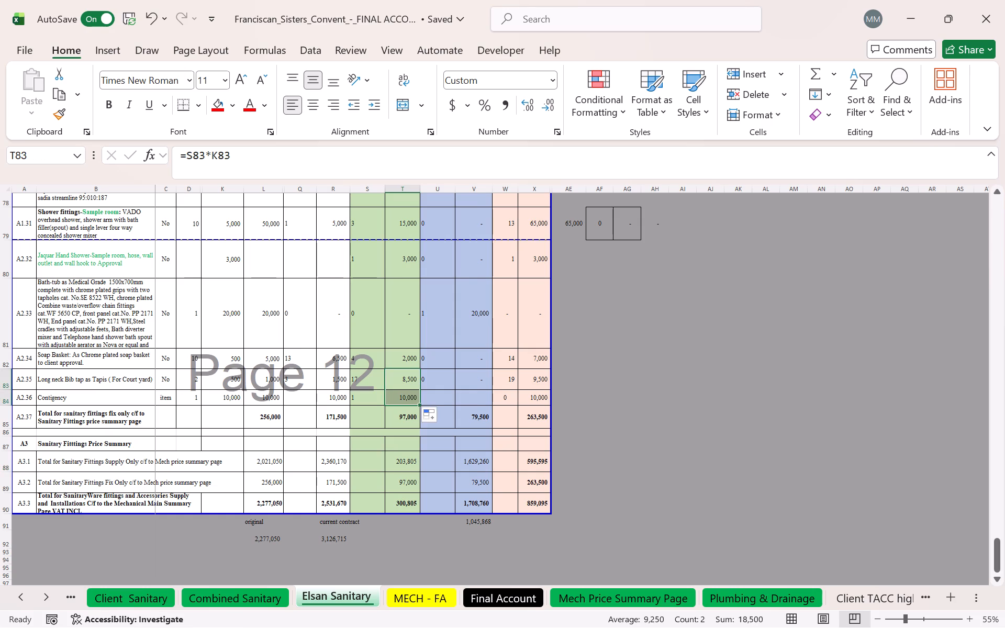
Replace the A2.36 contingency's work done cost formula in X84 by filling down the formula from X83.
{"action": "double_click", "coordinate": [537, 399]}
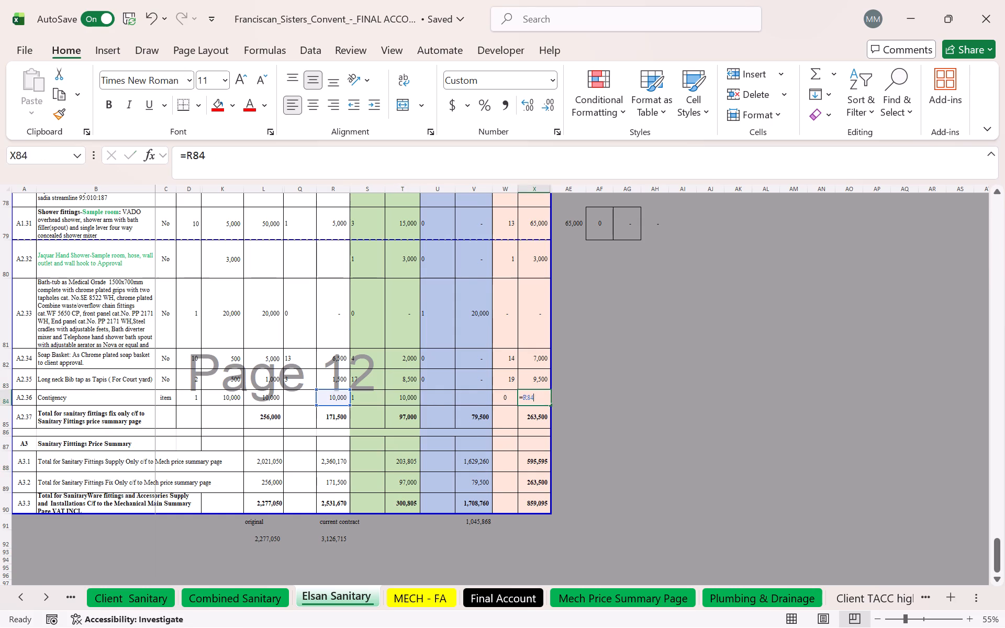
{"action": "key", "text": "Escape"}
{"action": "left_click", "coordinate": [535, 382]}
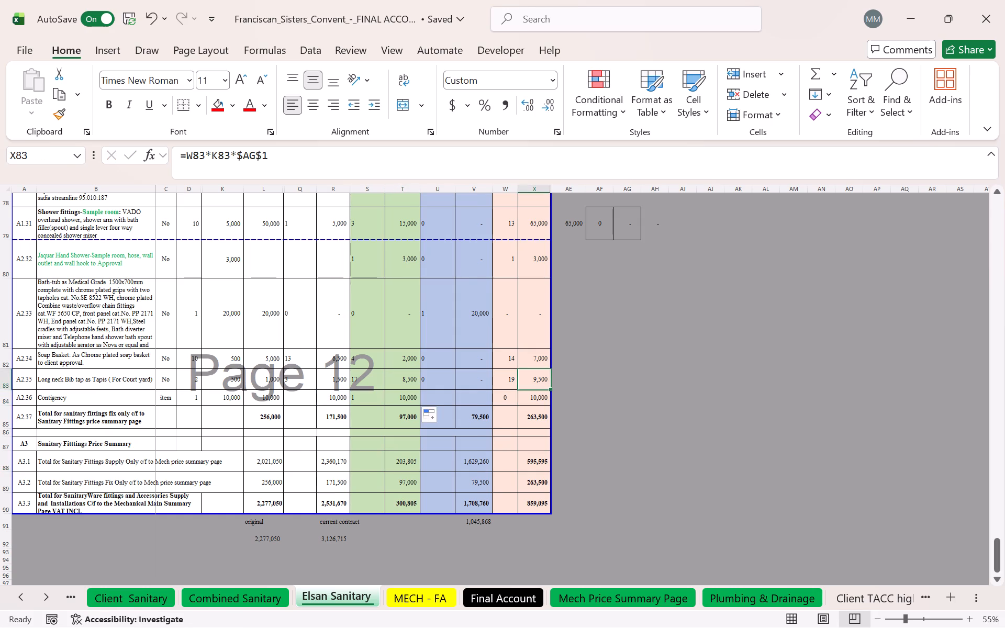
{"action": "left_click_drag", "start_coordinate": [551, 388], "coordinate": [549, 400]}
{"action": "left_click", "coordinate": [623, 406]}
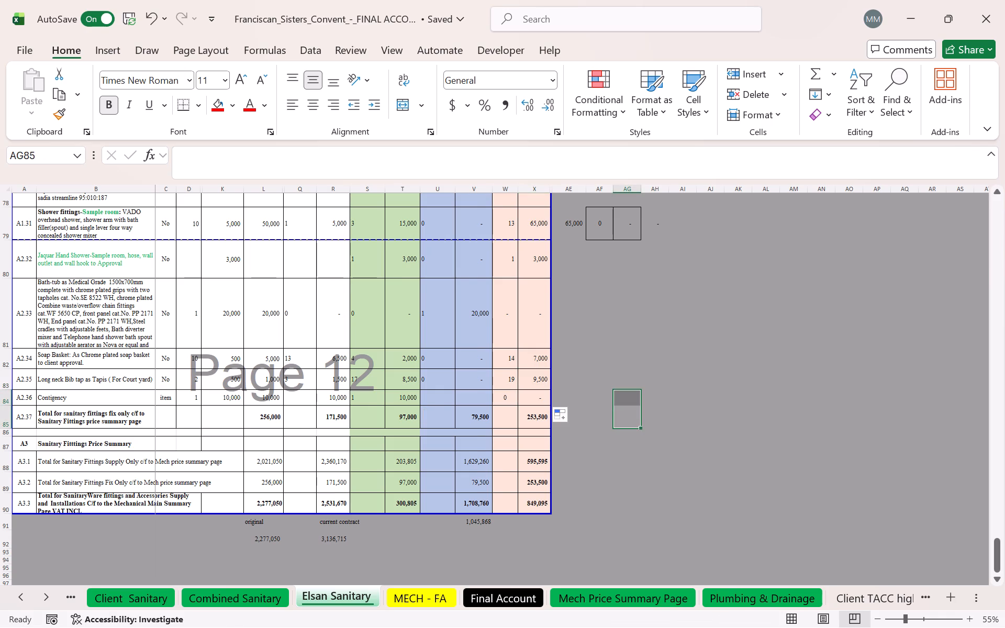
Examine the Elsan Sanitary sheet's fix-only items and the A1.36 contingency row for how its additions and omissions are entered.
{"action": "scroll", "coordinate": [527, 355], "scroll_direction": "up", "scroll_amount": 4}
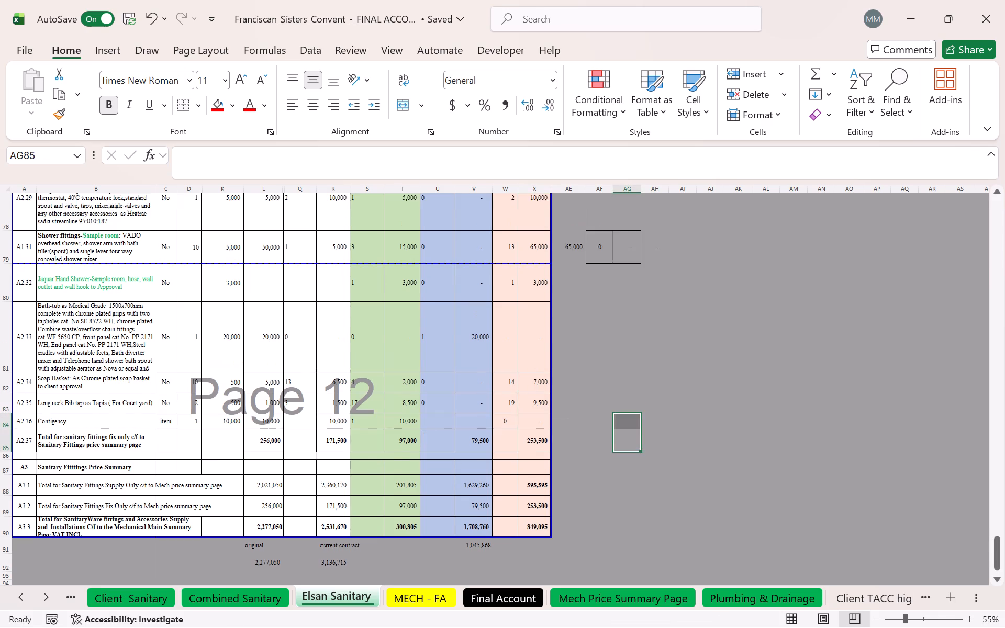
{"action": "scroll", "coordinate": [527, 355], "scroll_direction": "up", "scroll_amount": 19}
{"action": "scroll", "coordinate": [527, 355], "scroll_direction": "up", "scroll_amount": 6}
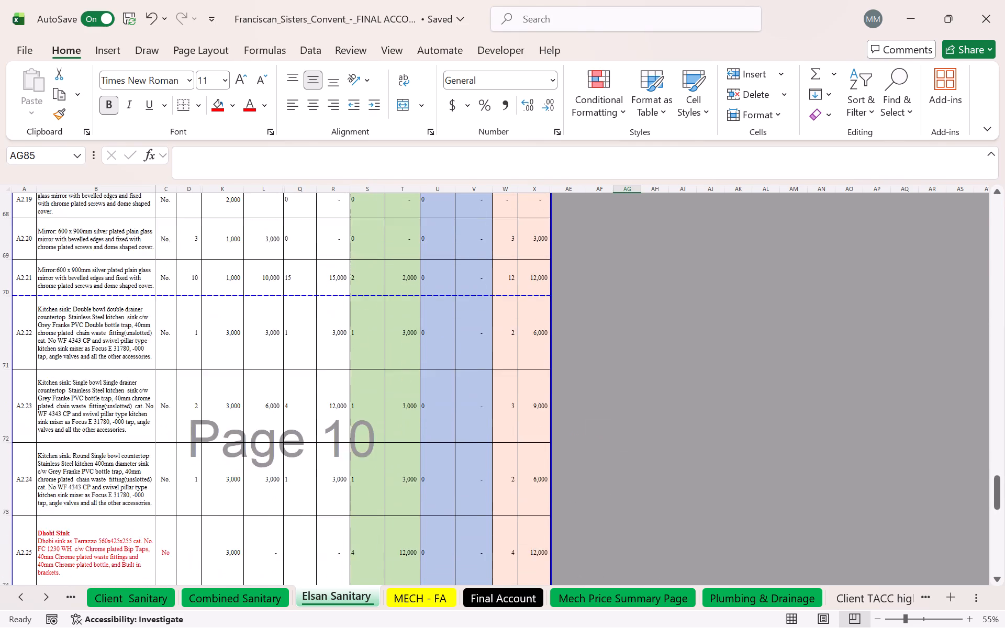
{"action": "scroll", "coordinate": [527, 355], "scroll_direction": "up", "scroll_amount": 20}
{"action": "scroll", "coordinate": [527, 355], "scroll_direction": "up", "scroll_amount": 20}
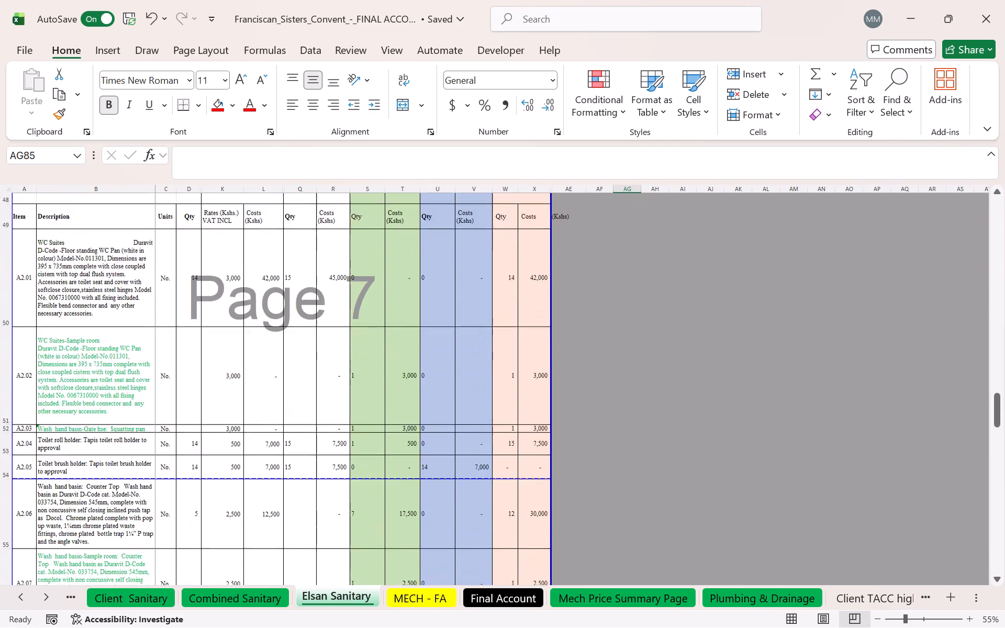
{"action": "scroll", "coordinate": [526, 355], "scroll_direction": "up", "scroll_amount": 10}
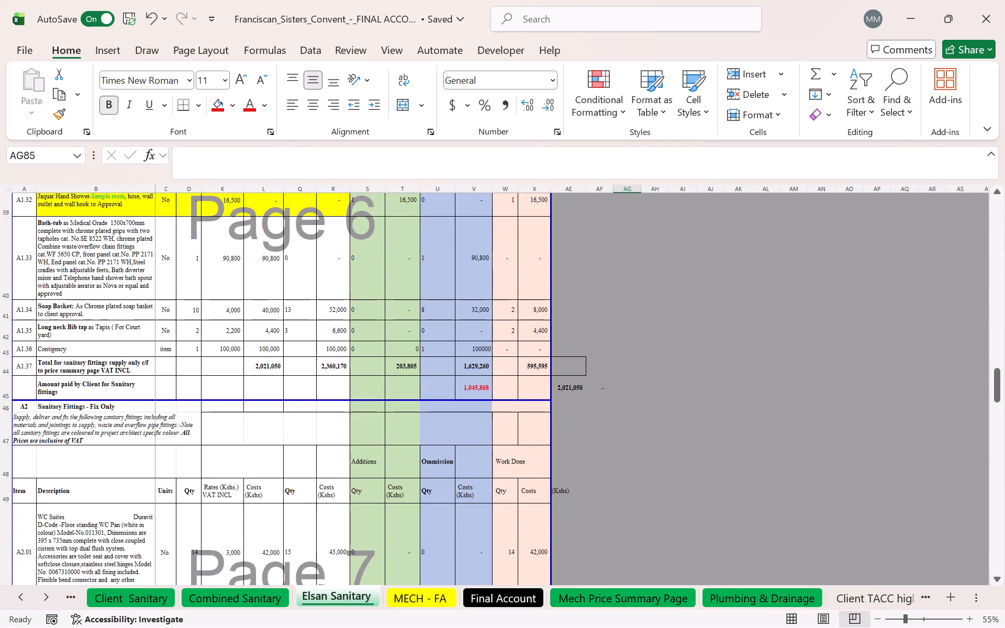
{"action": "scroll", "coordinate": [522, 346], "scroll_direction": "down", "scroll_amount": 11}
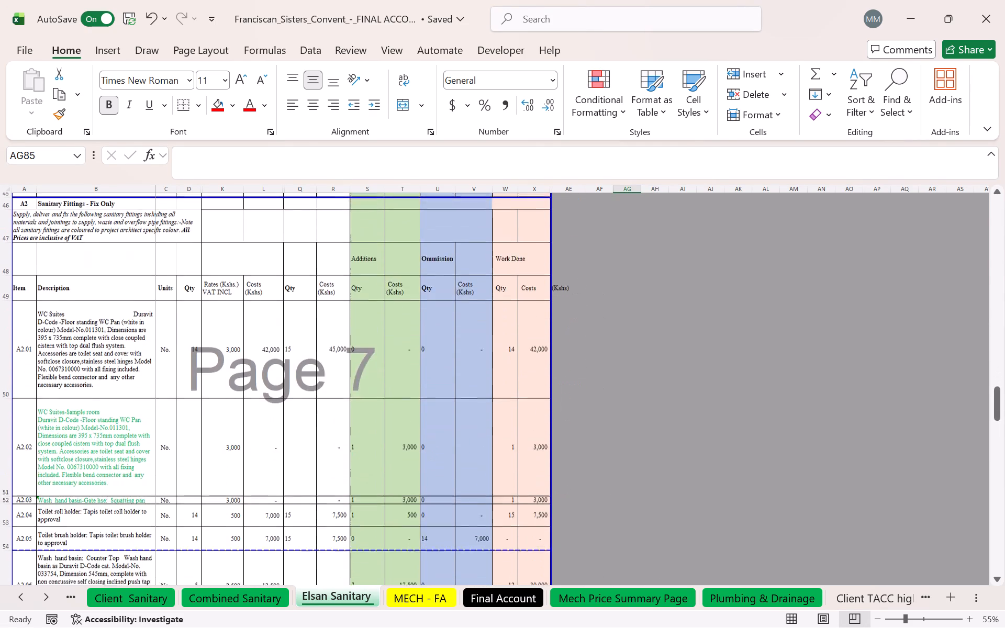
{"action": "scroll", "coordinate": [521, 343], "scroll_direction": "down", "scroll_amount": 20}
{"action": "scroll", "coordinate": [521, 343], "scroll_direction": "down", "scroll_amount": 20}
{"action": "scroll", "coordinate": [521, 343], "scroll_direction": "down", "scroll_amount": 3}
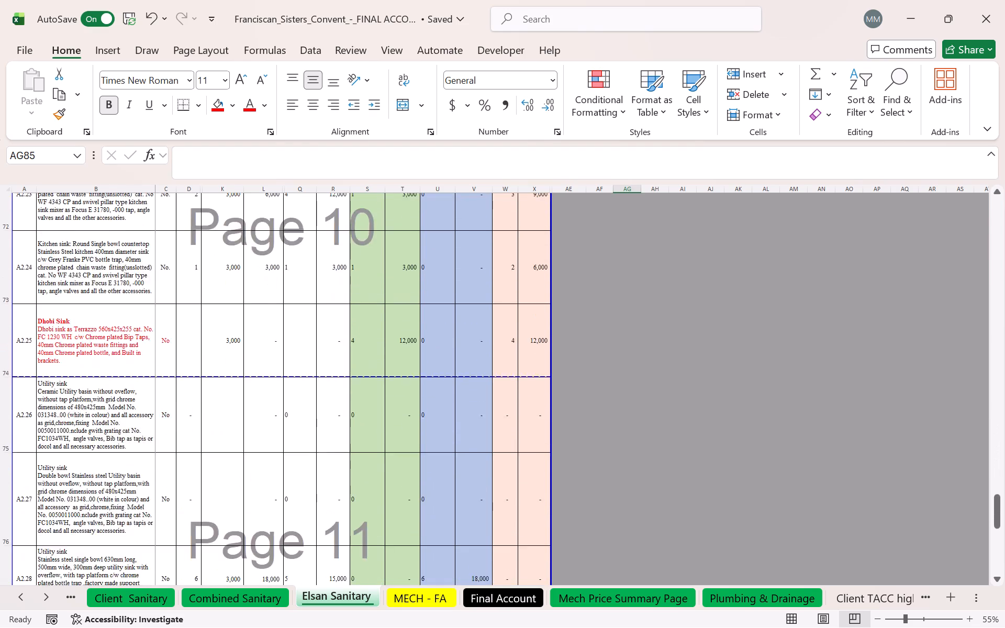
{"action": "scroll", "coordinate": [513, 324], "scroll_direction": "down", "scroll_amount": 20}
{"action": "scroll", "coordinate": [513, 324], "scroll_direction": "down", "scroll_amount": 5}
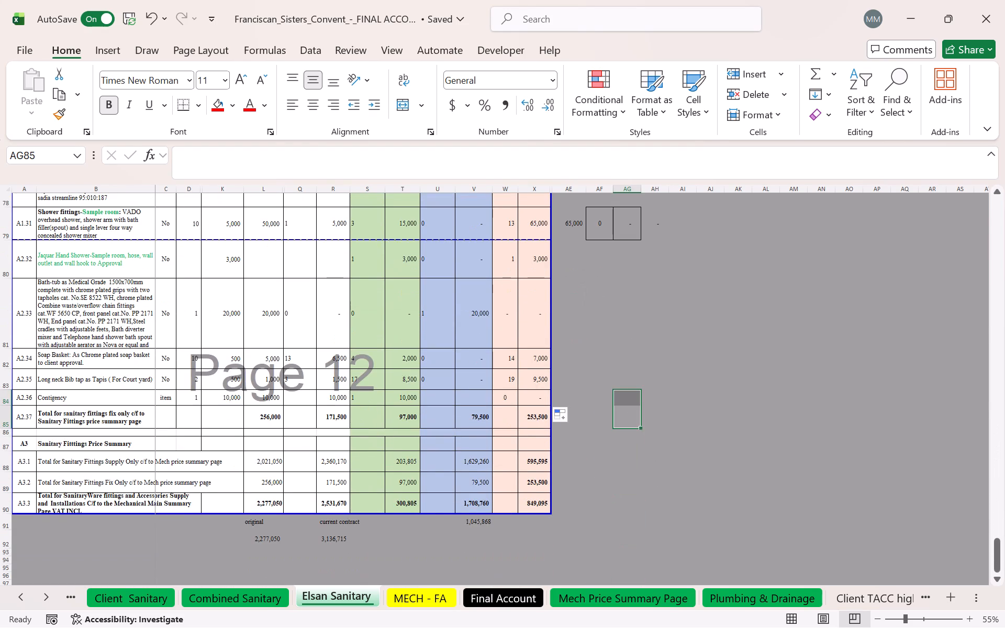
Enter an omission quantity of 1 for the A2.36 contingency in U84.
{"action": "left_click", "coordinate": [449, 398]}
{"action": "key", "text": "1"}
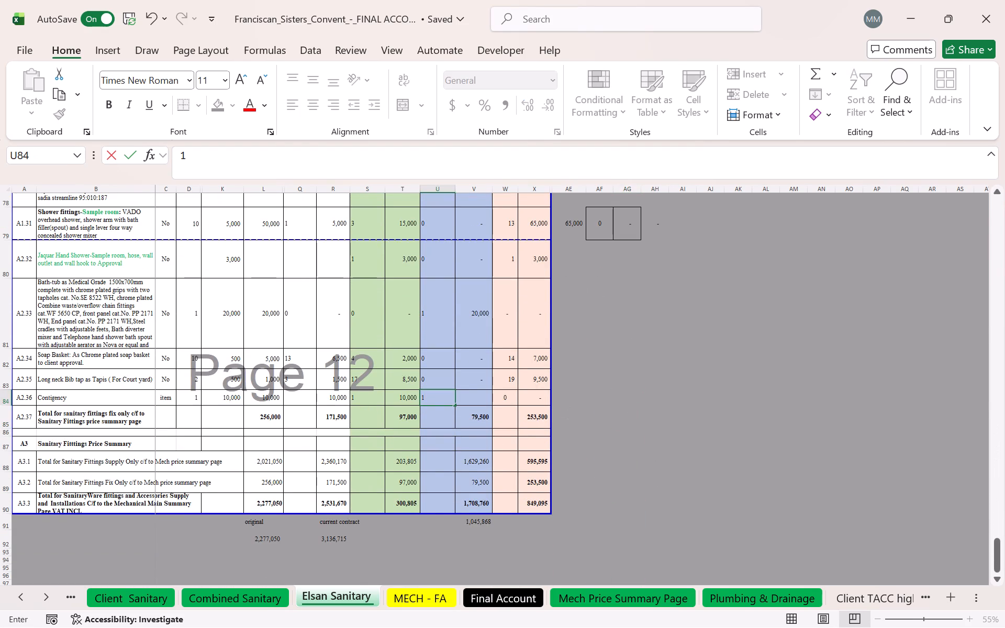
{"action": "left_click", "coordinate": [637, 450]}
Fill the omission quantity and cost formulas from U83 and V83 down to the A2.36 contingency row.
{"action": "left_click", "coordinate": [429, 374]}
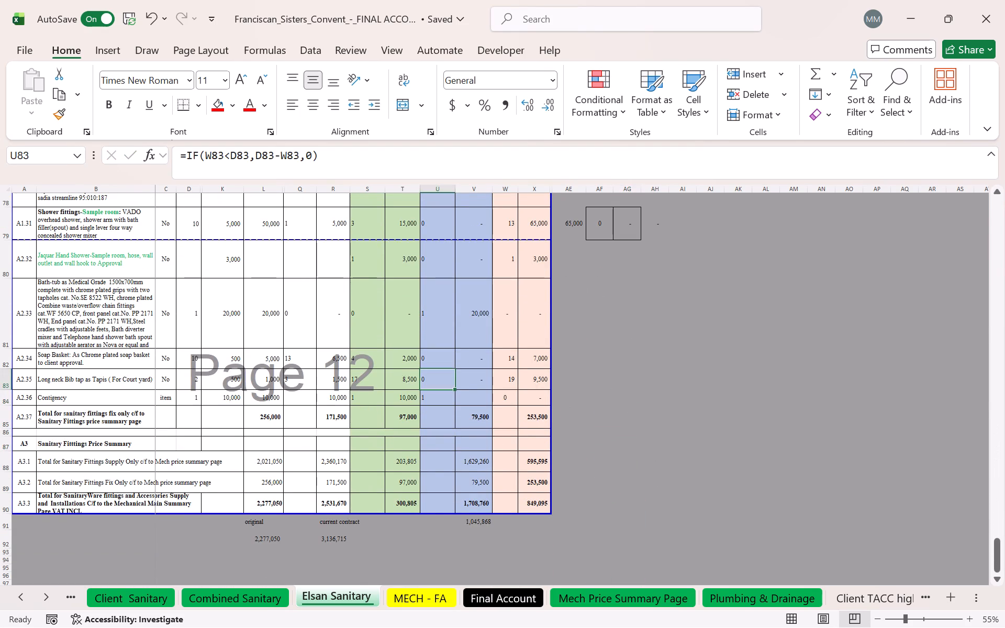
{"action": "left_click_drag", "start_coordinate": [452, 389], "coordinate": [453, 403]}
{"action": "left_click", "coordinate": [478, 381]}
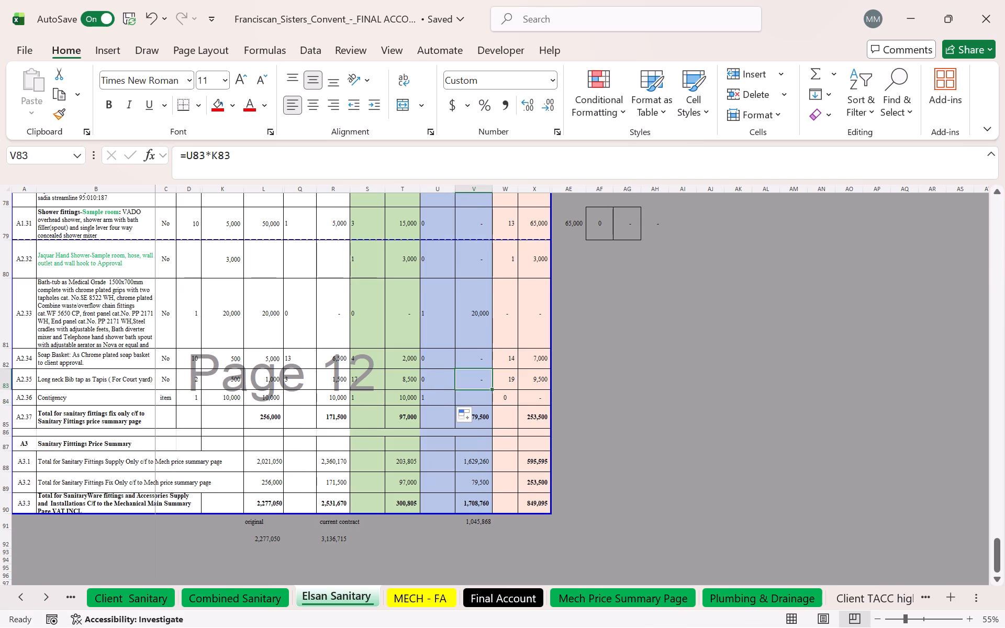
{"action": "left_click_drag", "start_coordinate": [494, 387], "coordinate": [491, 401]}
{"action": "left_click", "coordinate": [622, 422]}
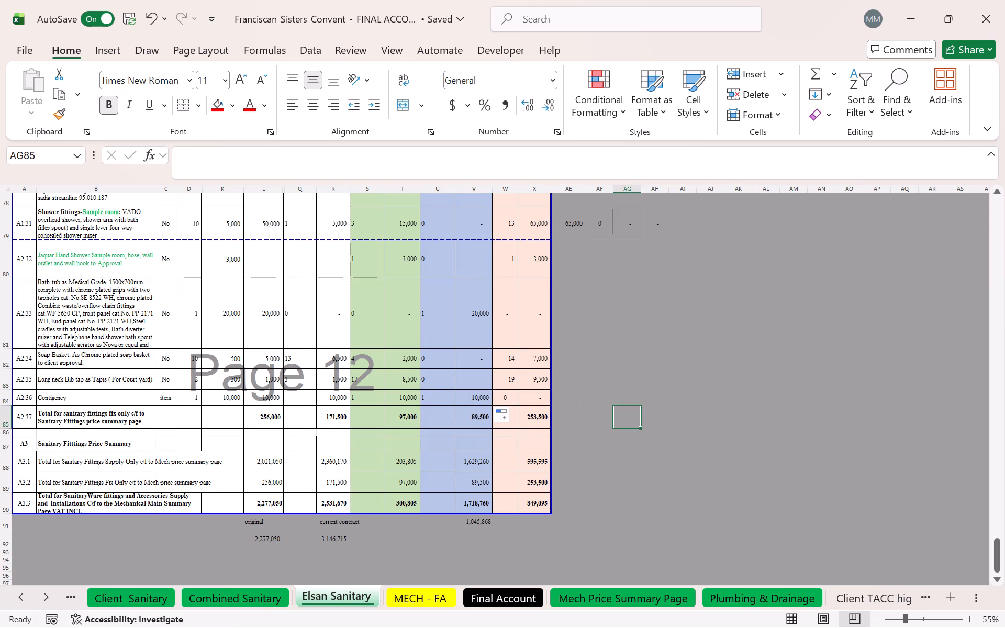
Set the A2.36 contingency's additions quantity in S84 to 0.
{"action": "left_click", "coordinate": [369, 398]}
{"action": "key", "text": "0"}
{"action": "left_click", "coordinate": [732, 511]}
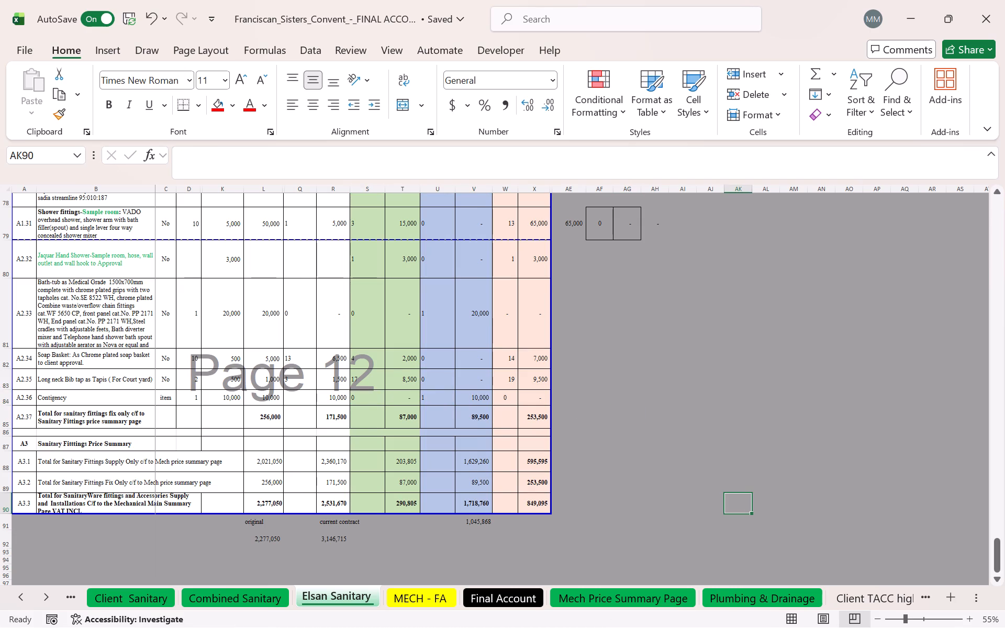
Review the Client Sanitary sheet from its A3 price summary back to the A1.36 contingency row.
{"action": "scroll", "coordinate": [512, 344], "scroll_direction": "down", "scroll_amount": 1}
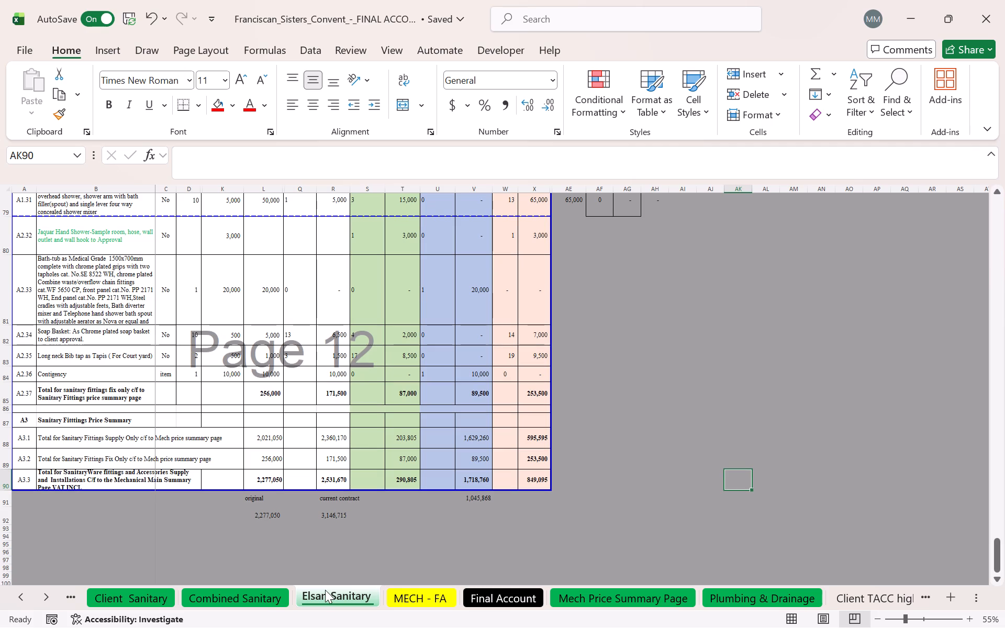
{"action": "left_click", "coordinate": [136, 600]}
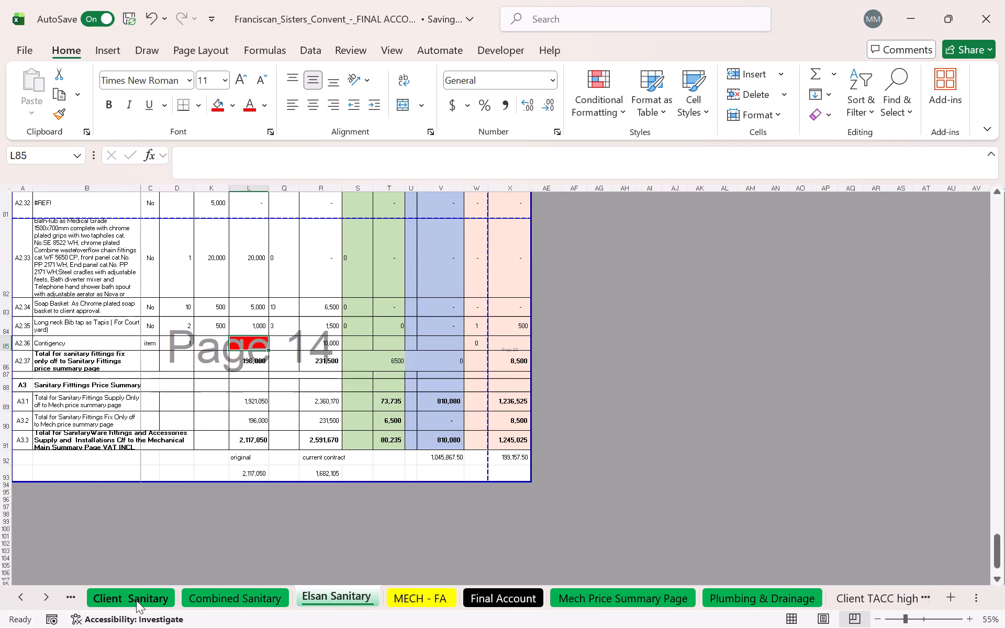
{"action": "scroll", "coordinate": [331, 365], "scroll_direction": "up", "scroll_amount": 4}
{"action": "scroll", "coordinate": [371, 405], "scroll_direction": "up", "scroll_amount": 6}
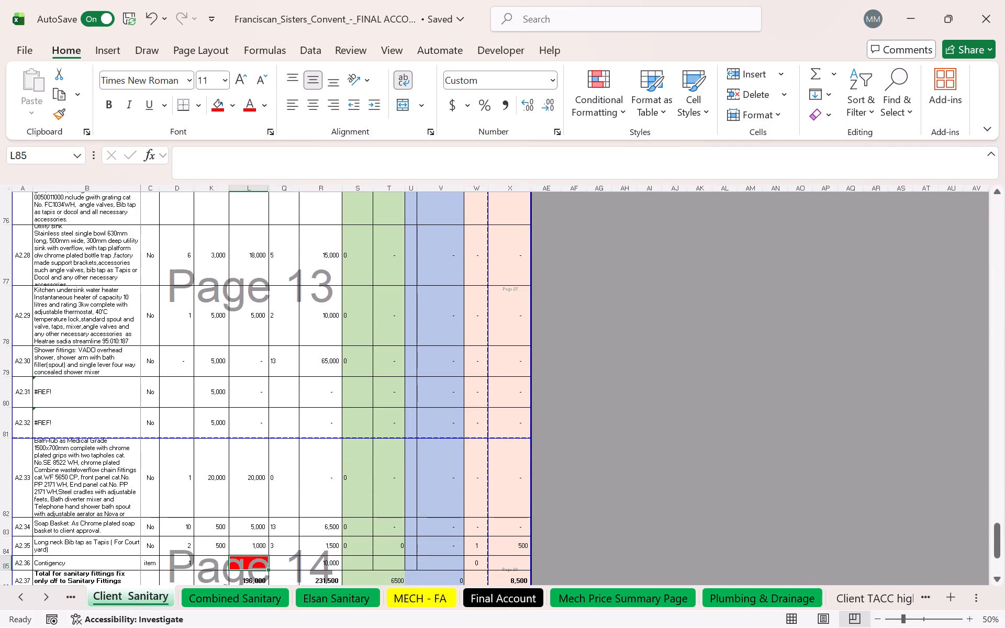
{"action": "scroll", "coordinate": [231, 392], "scroll_direction": "down", "scroll_amount": 4}
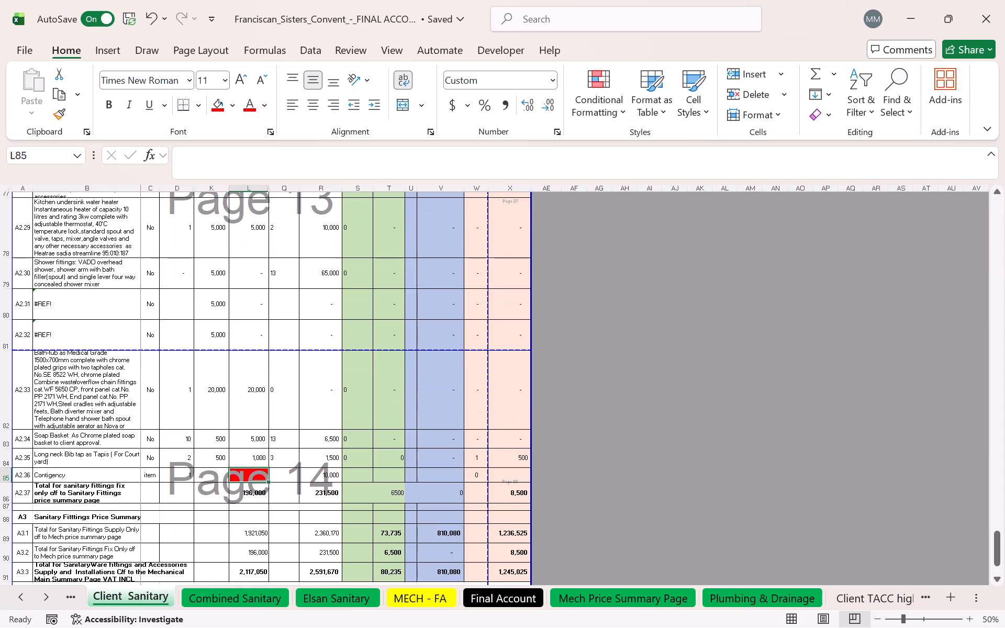
{"action": "scroll", "coordinate": [249, 436], "scroll_direction": "up", "scroll_amount": 20}
{"action": "scroll", "coordinate": [249, 436], "scroll_direction": "up", "scroll_amount": 12}
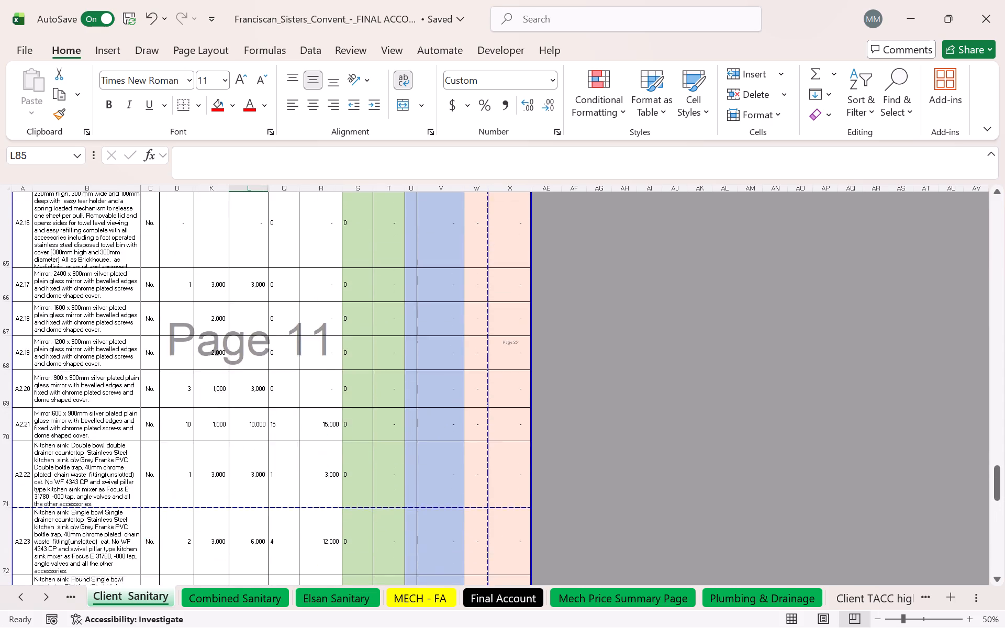
{"action": "scroll", "coordinate": [249, 436], "scroll_direction": "up", "scroll_amount": 20}
{"action": "scroll", "coordinate": [249, 436], "scroll_direction": "up", "scroll_amount": 20}
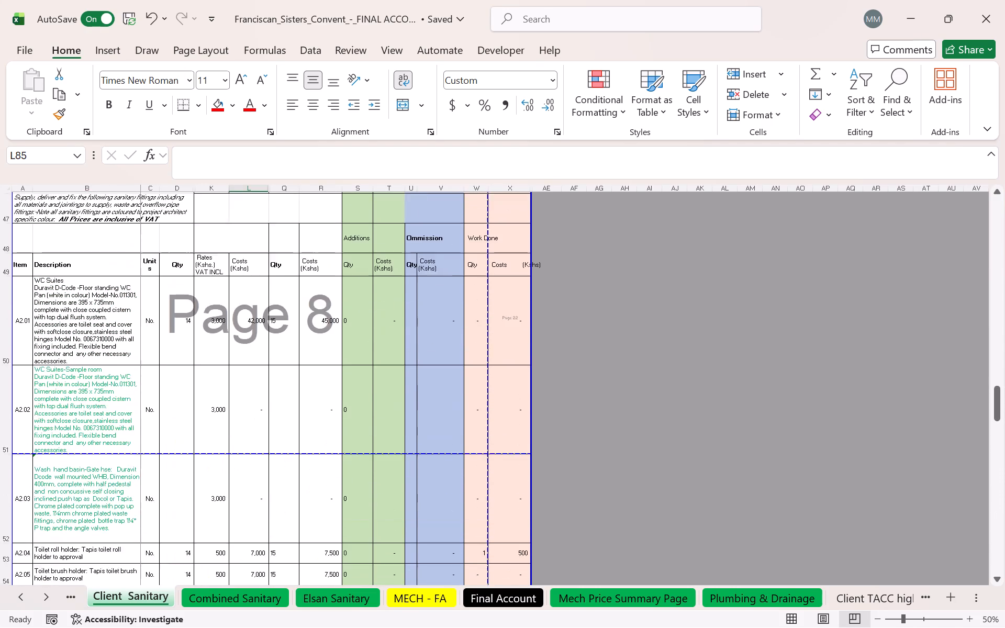
{"action": "scroll", "coordinate": [249, 439], "scroll_direction": "up", "scroll_amount": 11}
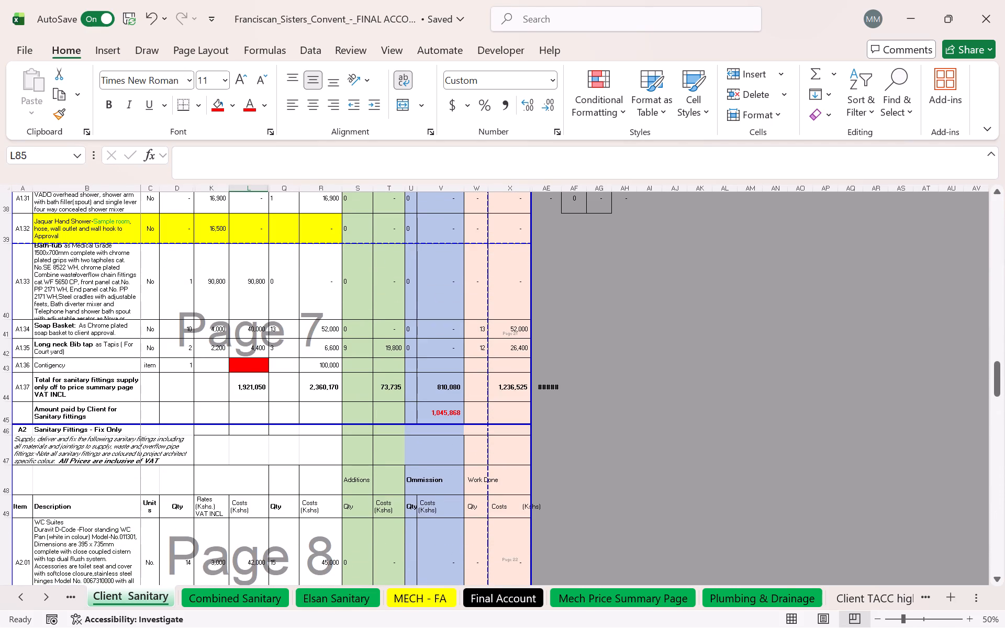
On the Combined Sanitary sheet, inspect the supply-only and fix-only check sum formulas in AE95 and AE96.
{"action": "left_click", "coordinate": [416, 598]}
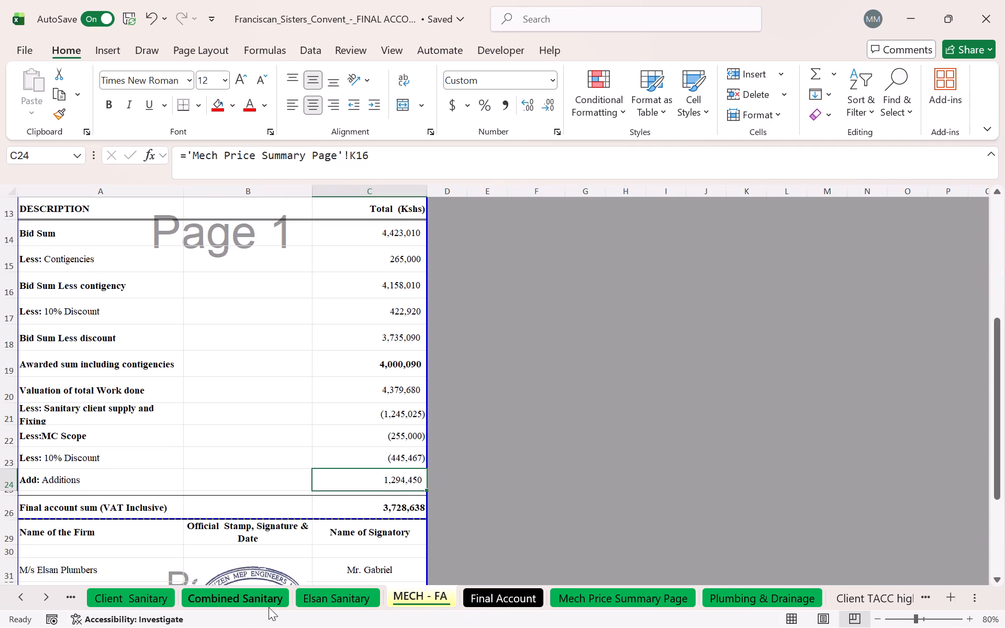
{"action": "left_click", "coordinate": [228, 604]}
{"action": "scroll", "coordinate": [500, 367], "scroll_direction": "down", "scroll_amount": 5}
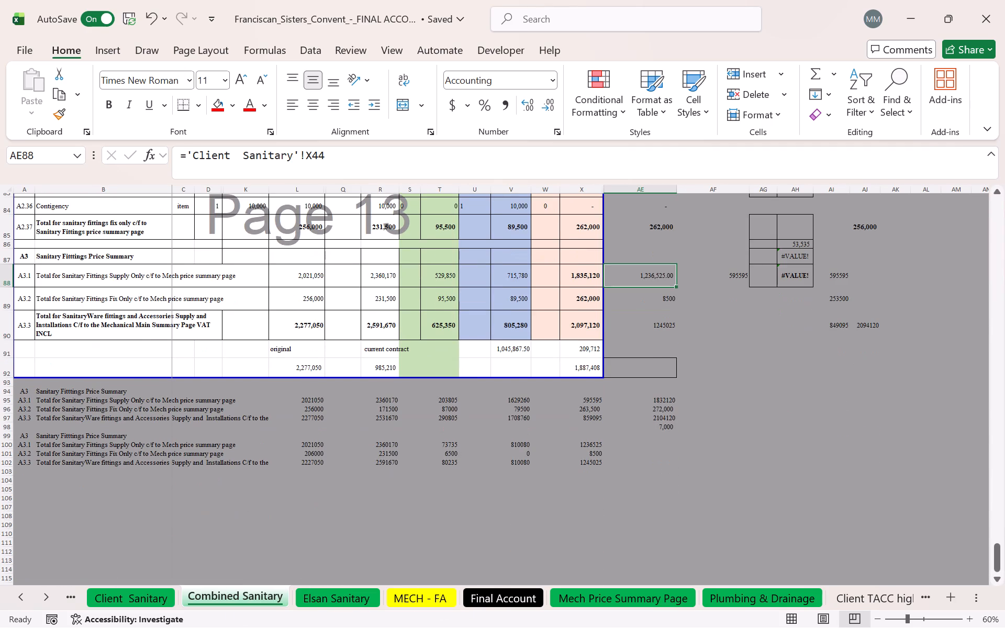
{"action": "left_click", "coordinate": [659, 402]}
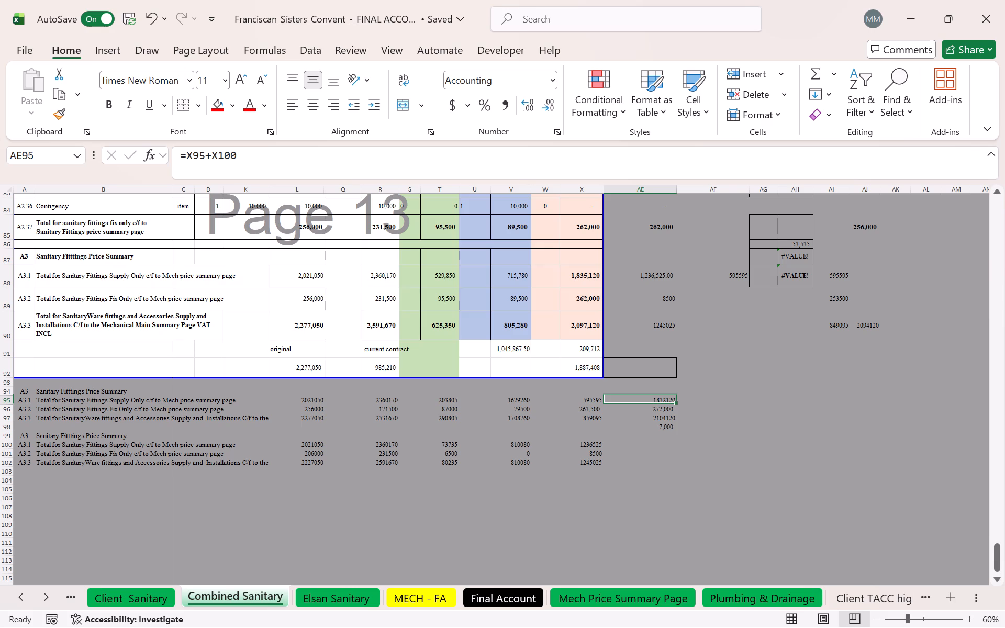
{"action": "left_click", "coordinate": [658, 409]}
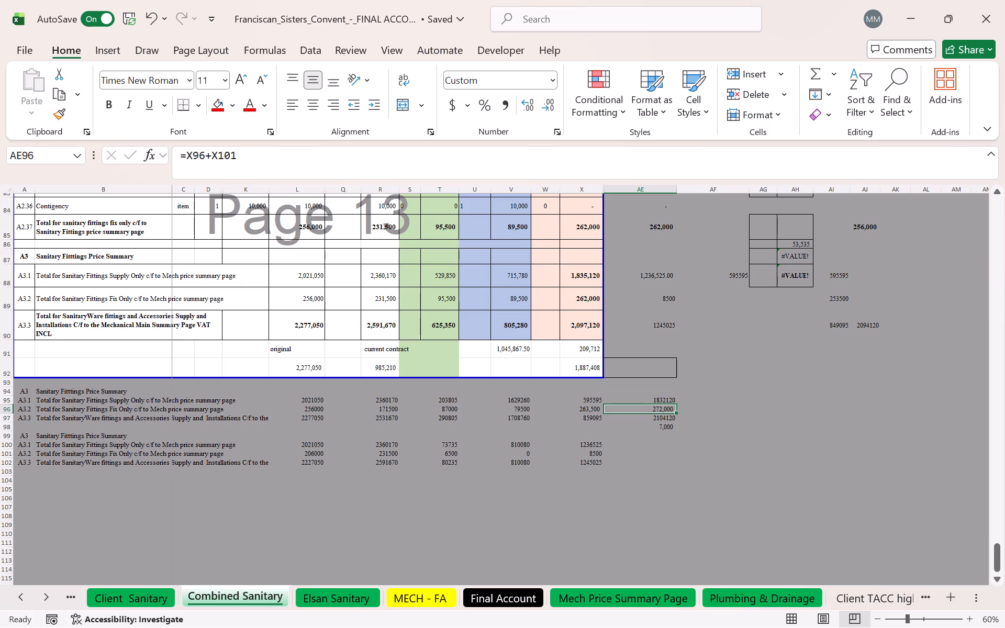
Copy the A3 price summary A88:X91 from Client Sanitary and paste it as values over the Combined Sanitary block starting at A99.
{"action": "left_click", "coordinate": [133, 599]}
{"action": "scroll", "coordinate": [236, 379], "scroll_direction": "down", "scroll_amount": 20}
{"action": "scroll", "coordinate": [236, 379], "scroll_direction": "down", "scroll_amount": 6}
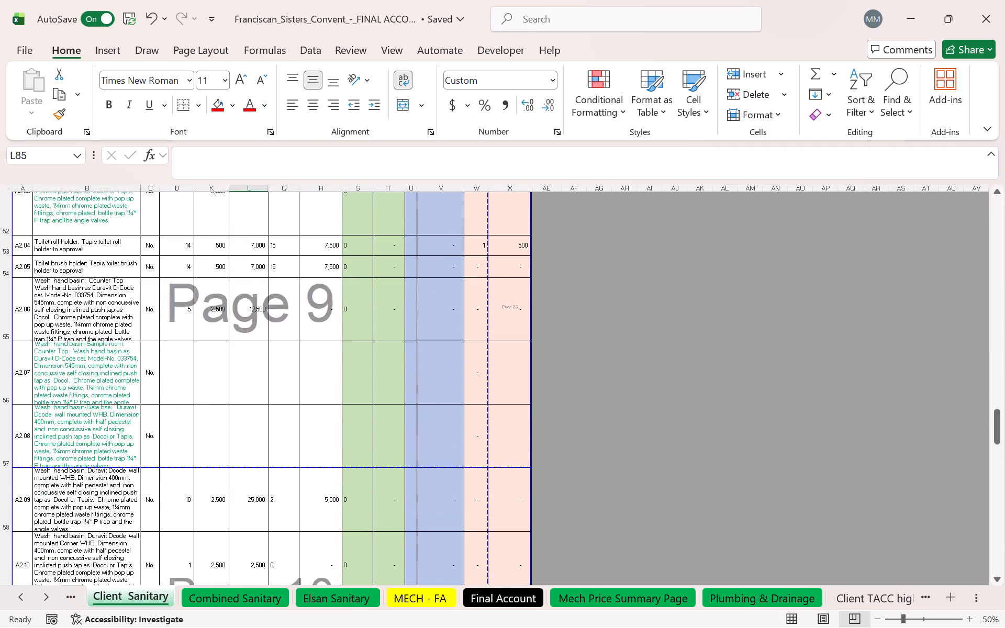
{"action": "scroll", "coordinate": [240, 367], "scroll_direction": "down", "scroll_amount": 20}
{"action": "scroll", "coordinate": [240, 367], "scroll_direction": "down", "scroll_amount": 20}
{"action": "scroll", "coordinate": [240, 367], "scroll_direction": "down", "scroll_amount": 20}
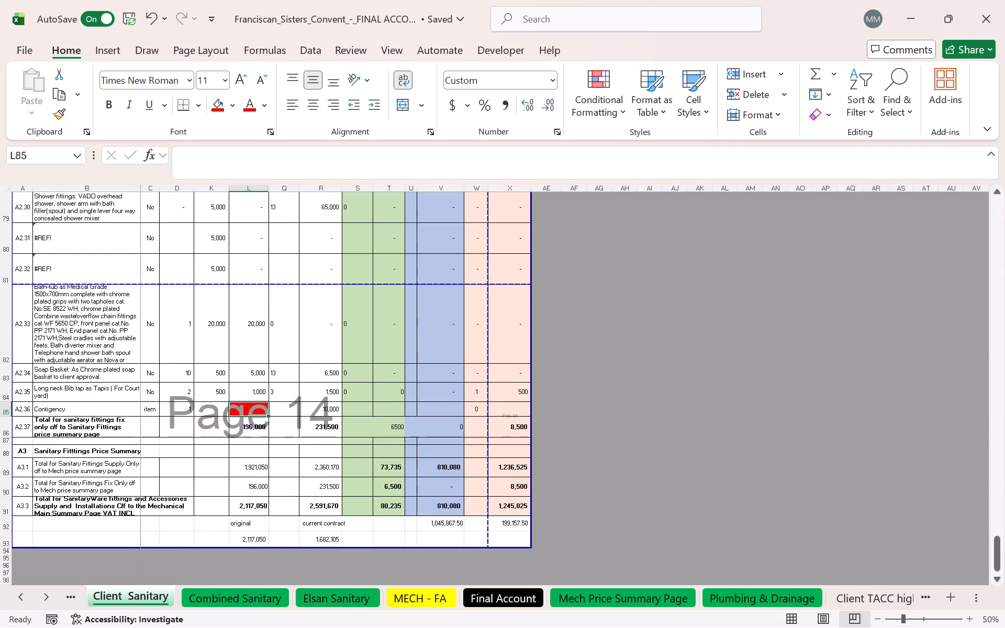
{"action": "scroll", "coordinate": [214, 371], "scroll_direction": "down", "scroll_amount": 9}
{"action": "scroll", "coordinate": [217, 372], "scroll_direction": "up", "scroll_amount": 5}
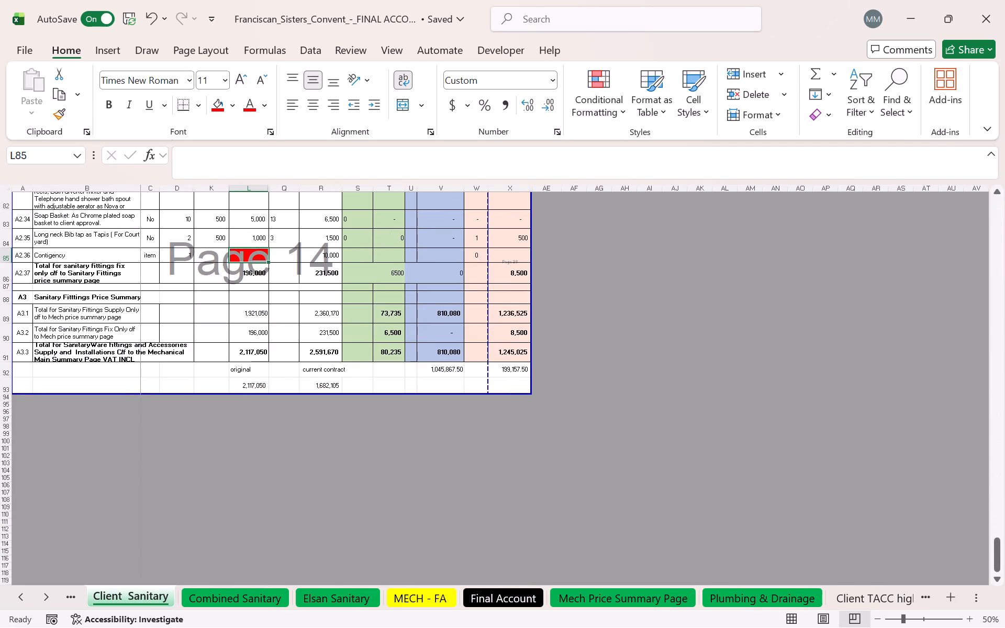
{"action": "left_click_drag", "start_coordinate": [19, 291], "coordinate": [513, 362]}
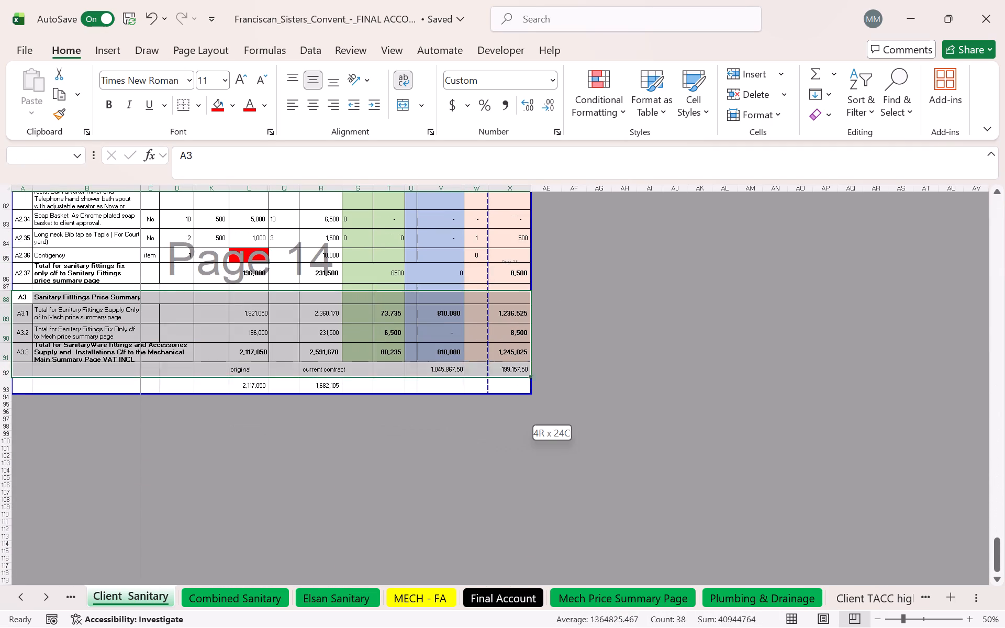
{"action": "left_click_drag", "start_coordinate": [513, 362], "coordinate": [513, 361]}
{"action": "key", "text": "ctrl+c"}
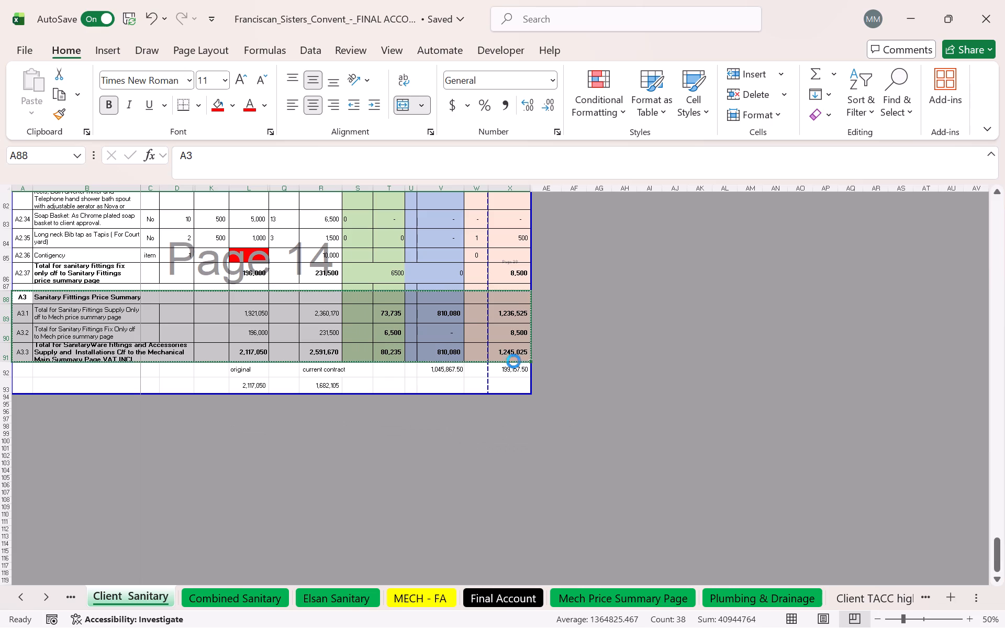
{"action": "left_click", "coordinate": [281, 600]}
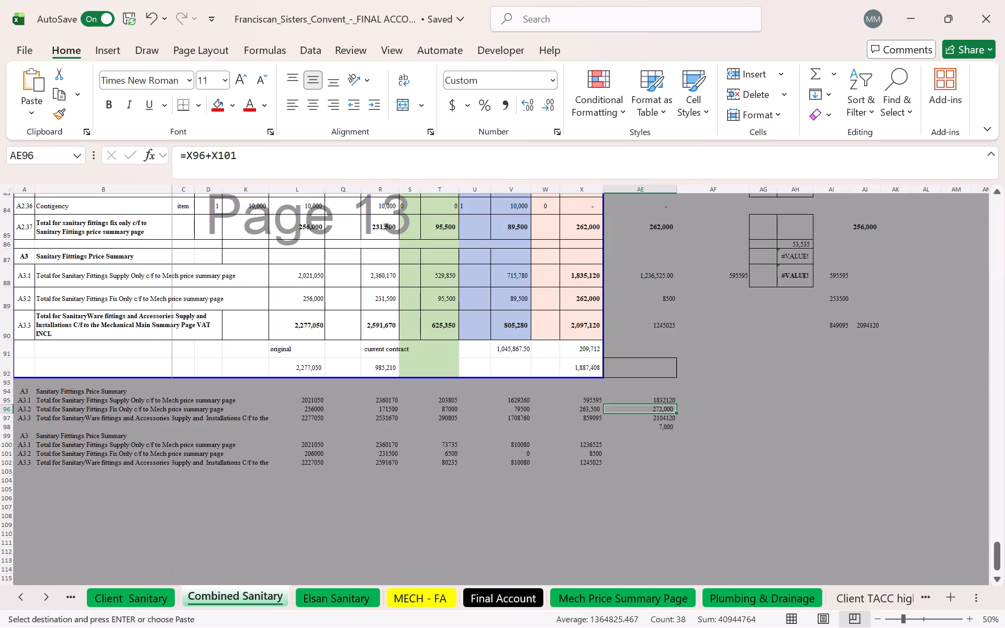
{"action": "left_click_drag", "start_coordinate": [22, 435], "coordinate": [600, 468]}
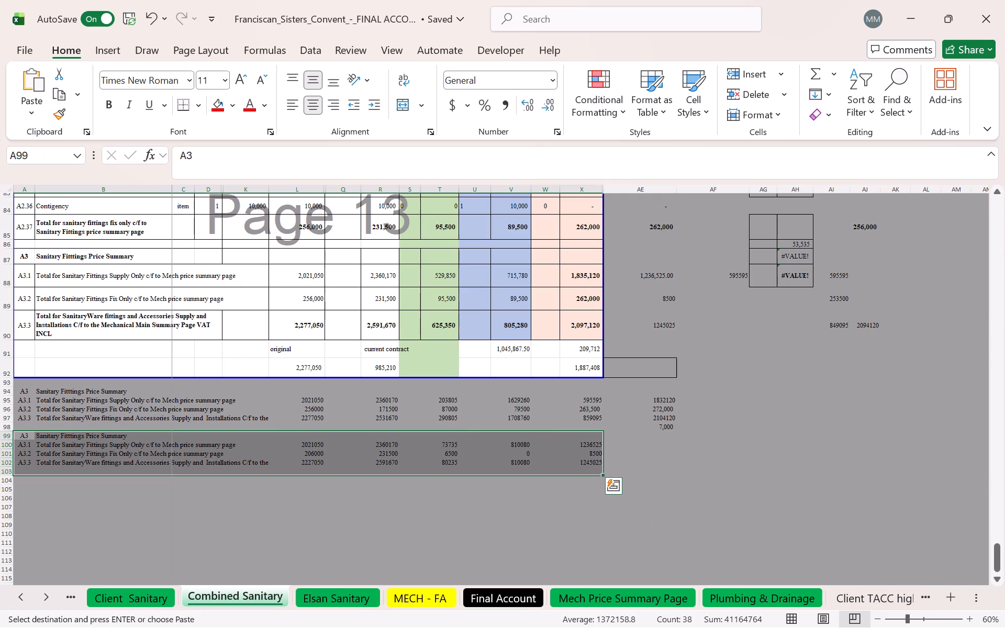
{"action": "right_click", "coordinate": [579, 446]}
{"action": "left_click", "coordinate": [646, 275]}
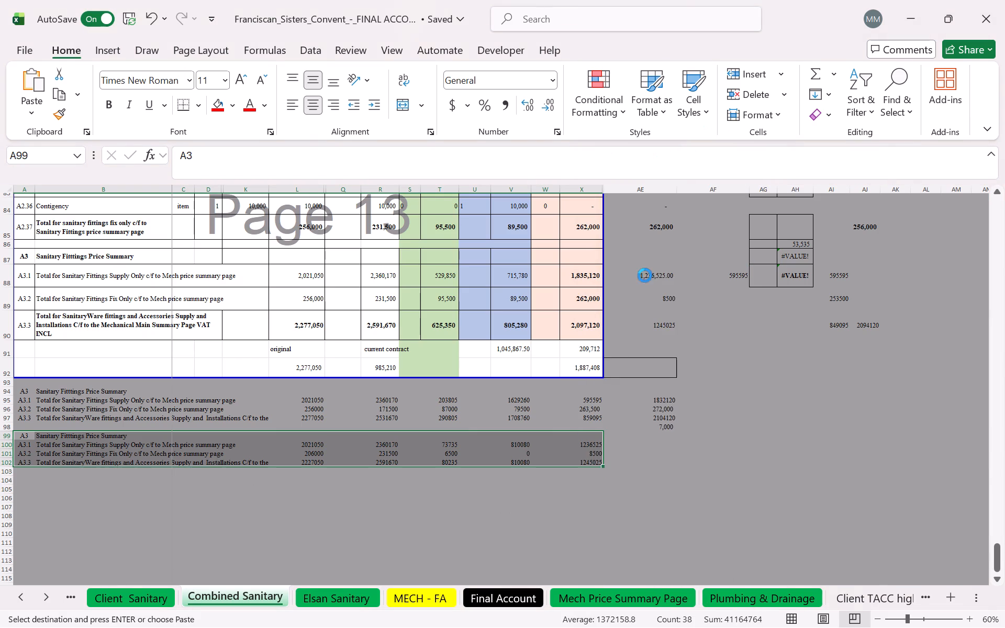
{"action": "left_click", "coordinate": [708, 502]}
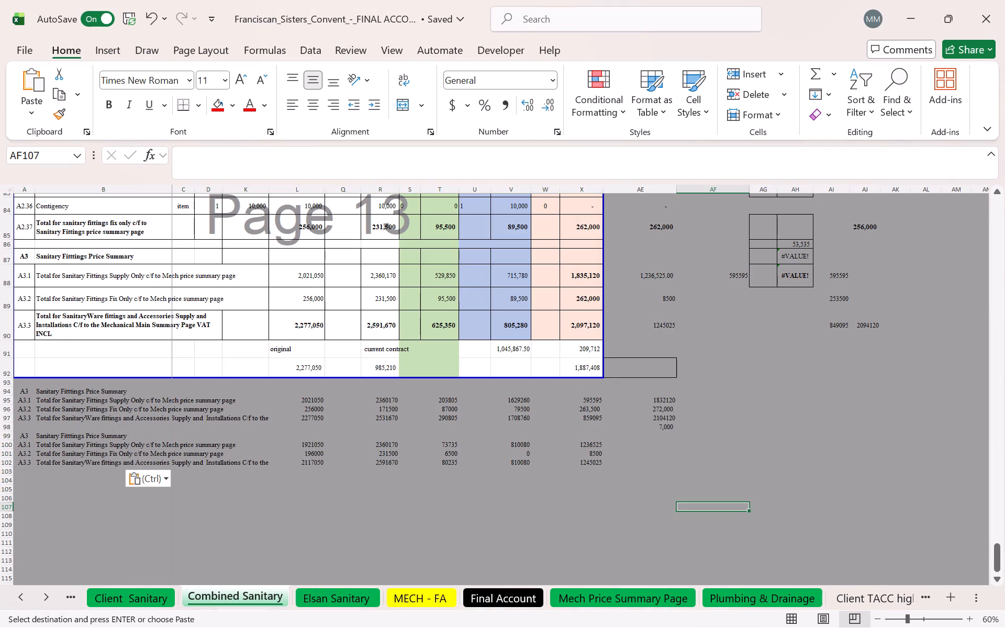
Copy the A3 price summary A87:X90 from Elsan Sanitary and paste it as values over the Combined Sanitary block starting at A94.
{"action": "left_click", "coordinate": [352, 596]}
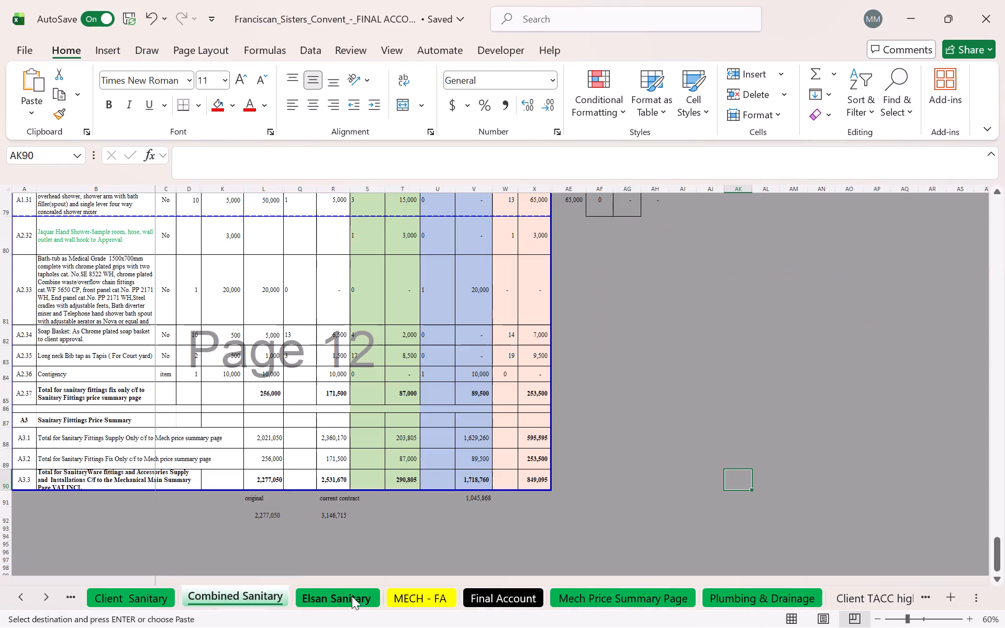
{"action": "left_click_drag", "start_coordinate": [24, 421], "coordinate": [309, 487]}
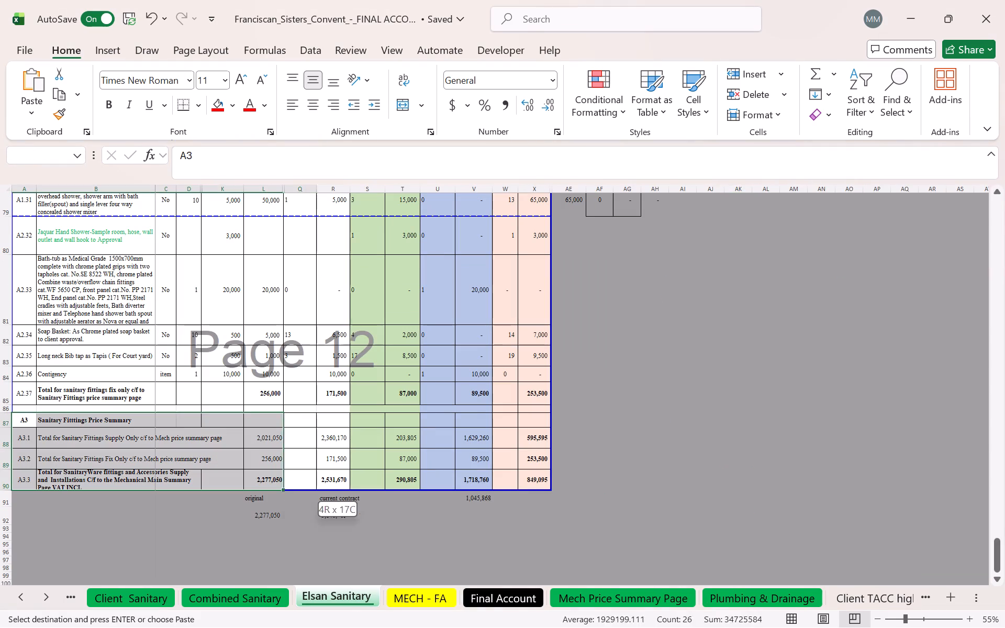
{"action": "left_click_drag", "start_coordinate": [309, 487], "coordinate": [526, 481]}
{"action": "key", "text": "ctrl+c"}
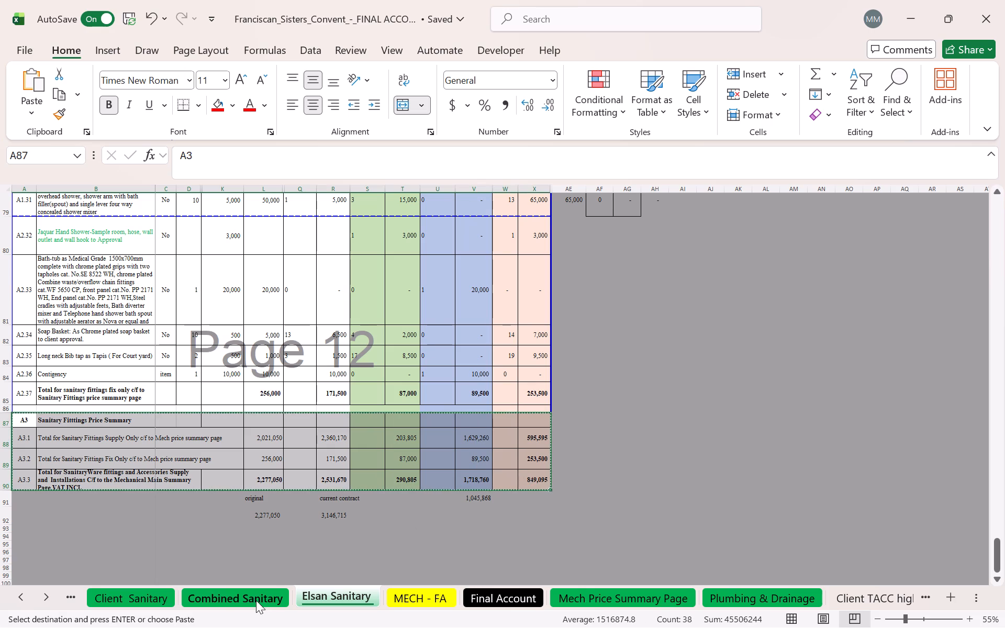
{"action": "left_click", "coordinate": [253, 601]}
{"action": "left_click_drag", "start_coordinate": [29, 389], "coordinate": [38, 389]}
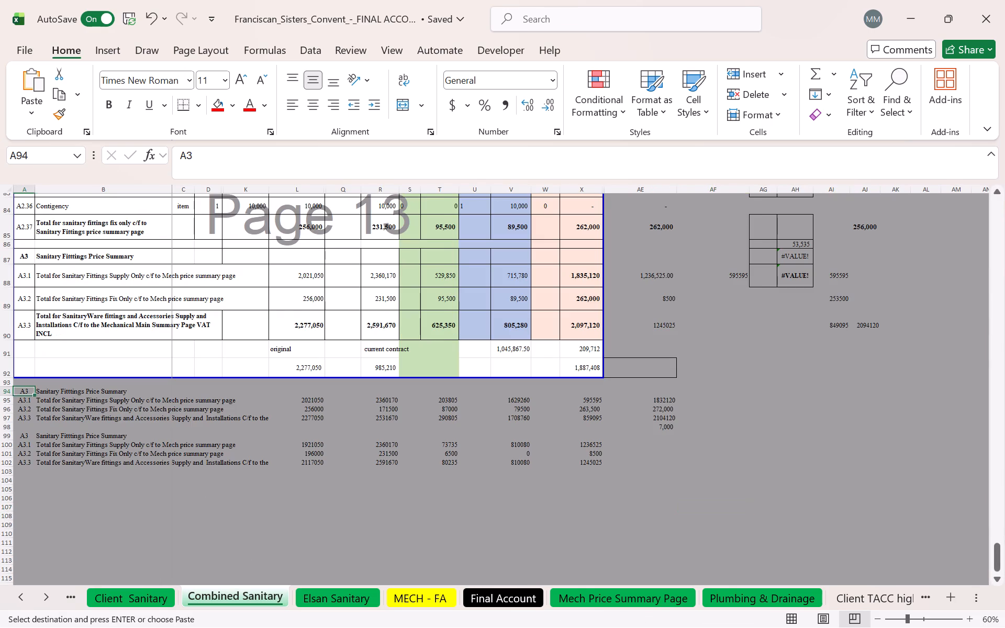
{"action": "left_click_drag", "start_coordinate": [38, 389], "coordinate": [591, 426]}
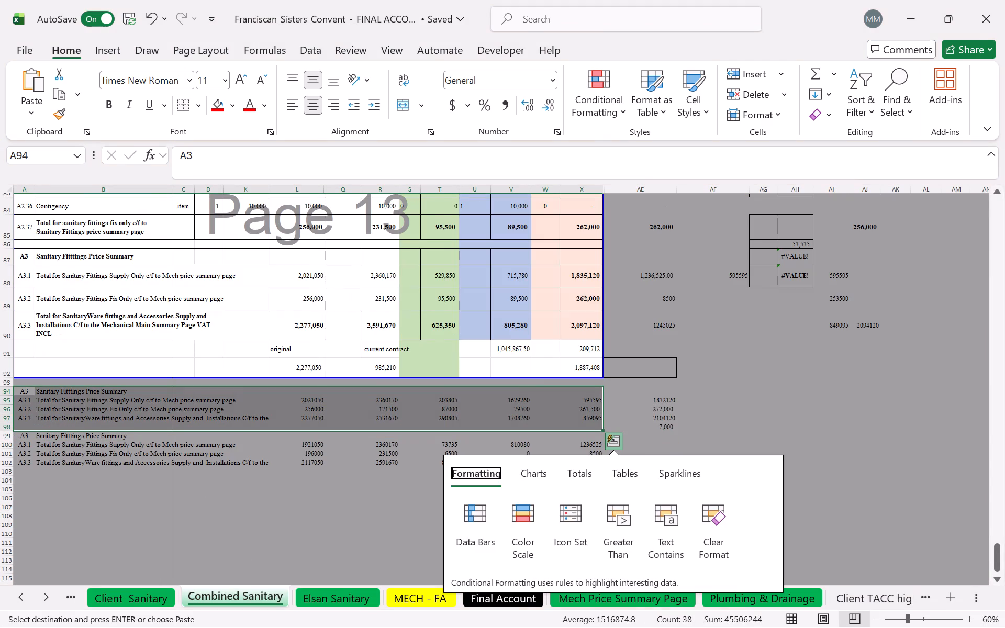
{"action": "right_click", "coordinate": [508, 400]}
{"action": "left_click", "coordinate": [572, 283]}
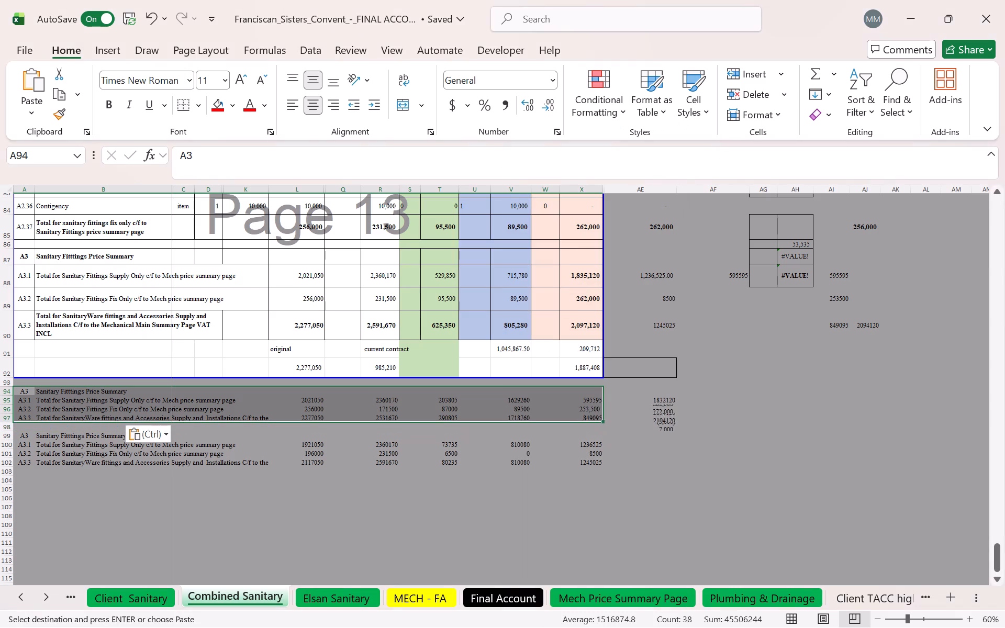
{"action": "left_click", "coordinate": [702, 488]}
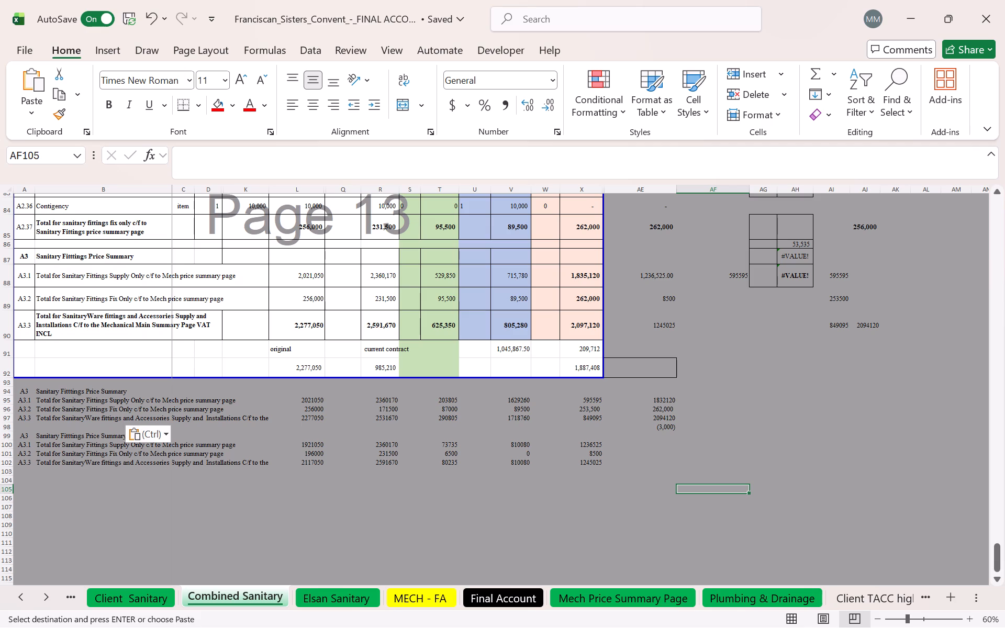
Inspect the combined quantity formula for the A2.34 soap basket in W82.
{"action": "scroll", "coordinate": [622, 417], "scroll_direction": "up", "scroll_amount": 5}
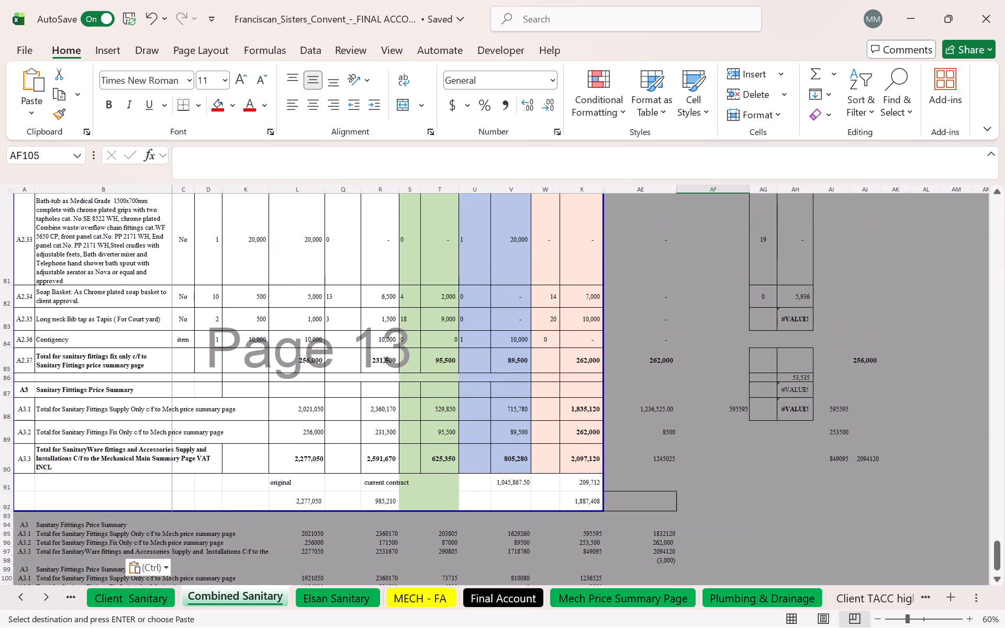
{"action": "scroll", "coordinate": [622, 417], "scroll_direction": "down", "scroll_amount": 2}
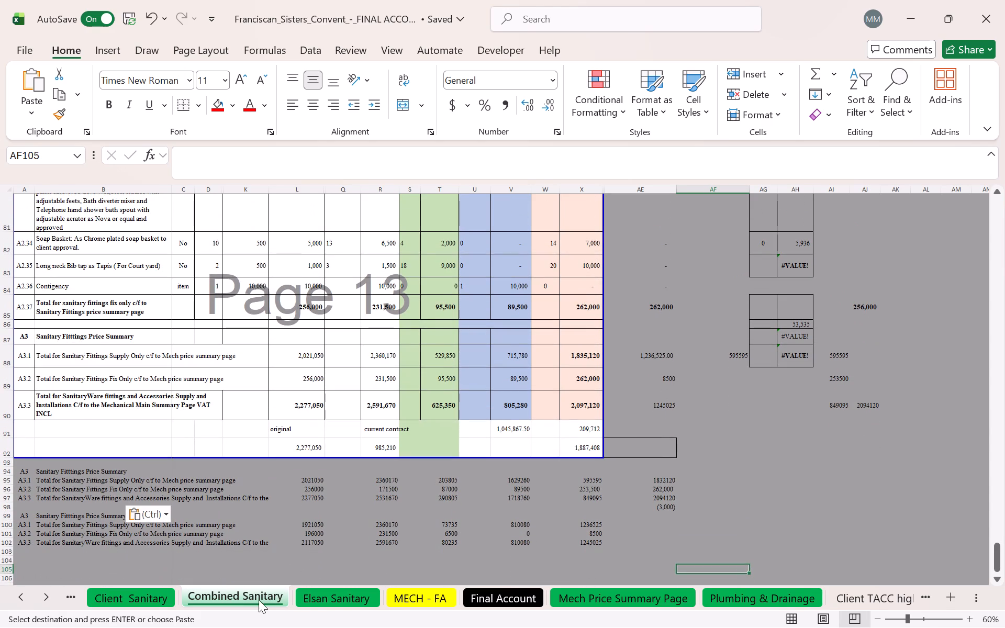
{"action": "left_click", "coordinate": [551, 245]}
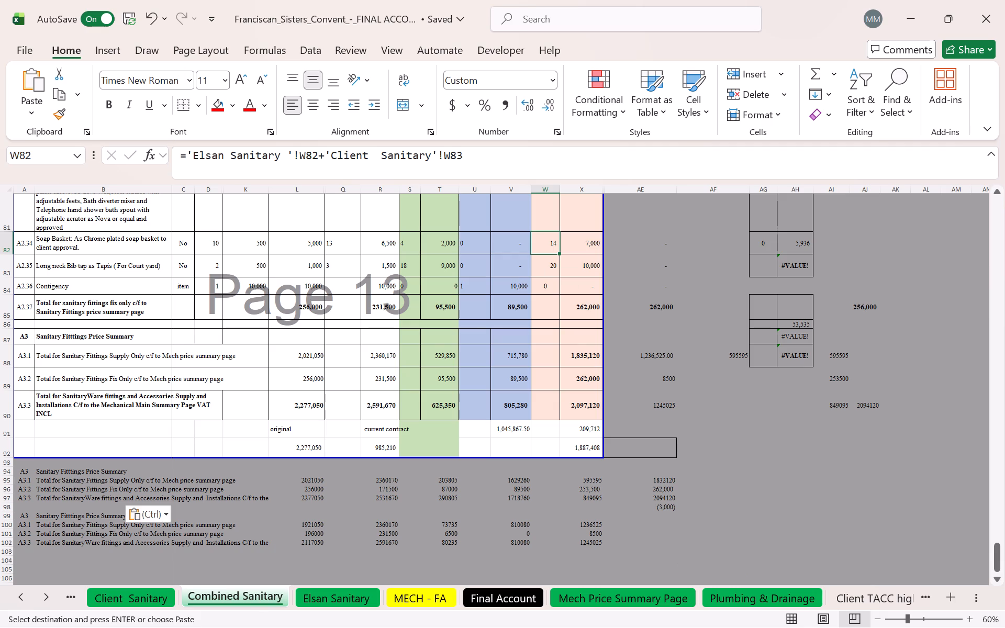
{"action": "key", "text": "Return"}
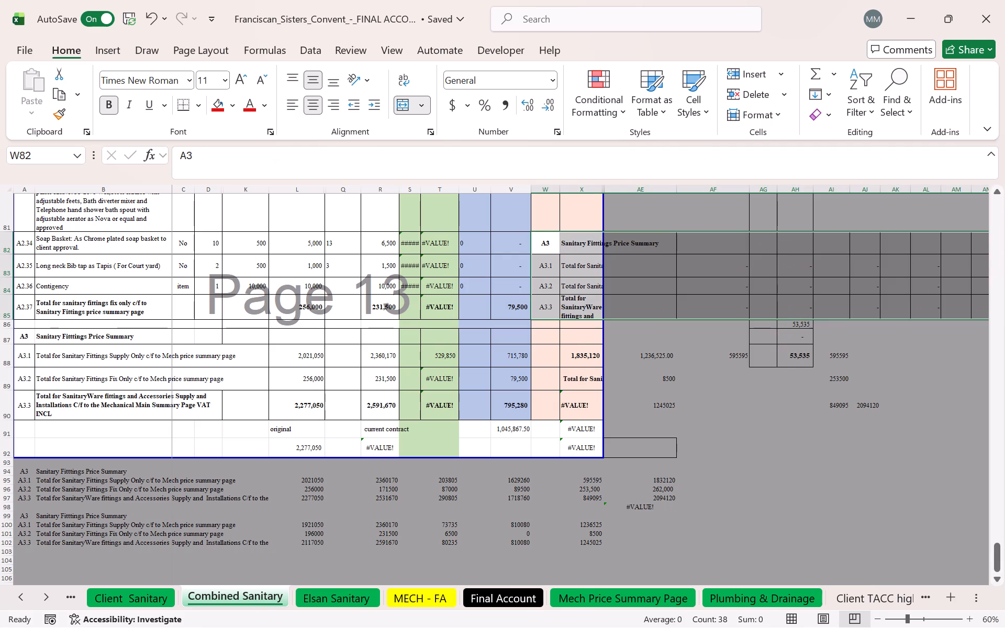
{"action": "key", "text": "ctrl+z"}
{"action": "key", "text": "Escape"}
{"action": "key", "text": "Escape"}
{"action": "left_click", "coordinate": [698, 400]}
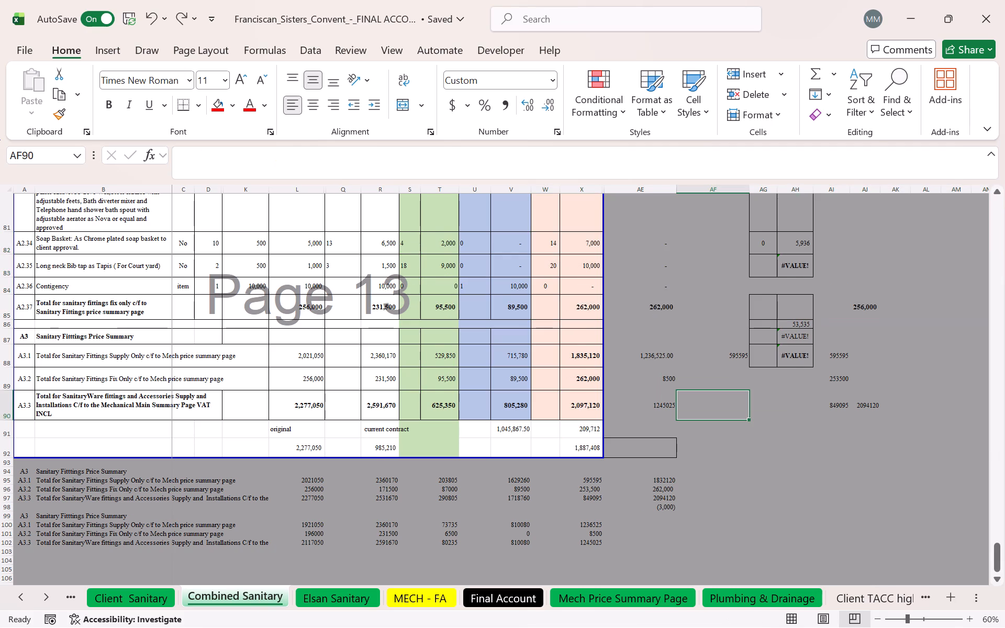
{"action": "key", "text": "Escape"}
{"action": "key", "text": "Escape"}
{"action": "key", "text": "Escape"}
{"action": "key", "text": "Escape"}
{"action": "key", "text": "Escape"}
Review the Combined Sanitary fix-only items back up to the A1.36 contingency row, checking the A2.01 combined quantity formula in W50.
{"action": "scroll", "coordinate": [564, 380], "scroll_direction": "up", "scroll_amount": 20}
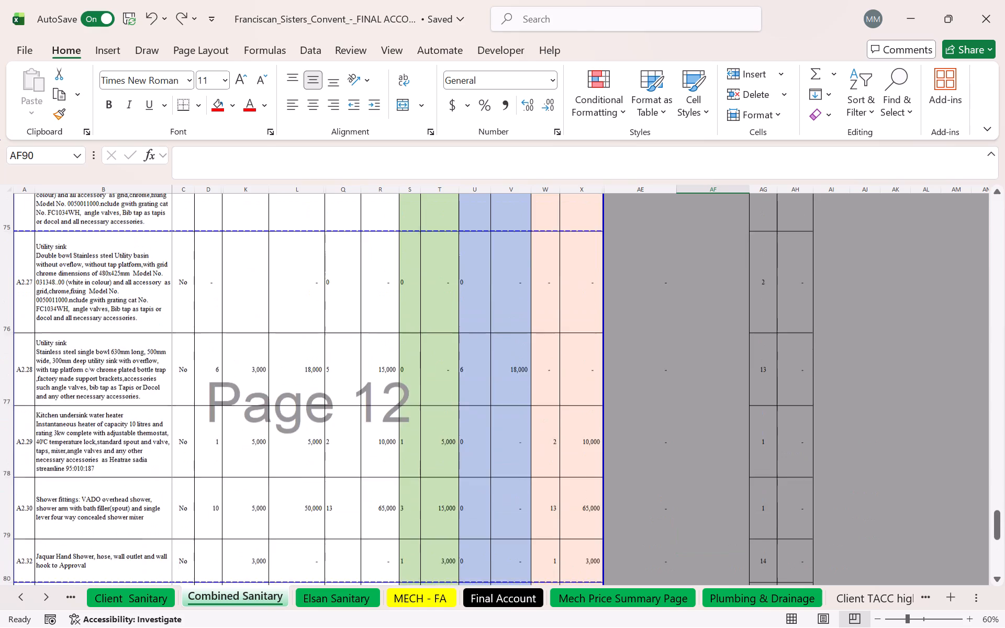
{"action": "scroll", "coordinate": [562, 370], "scroll_direction": "up", "scroll_amount": 19}
{"action": "scroll", "coordinate": [563, 366], "scroll_direction": "up", "scroll_amount": 8}
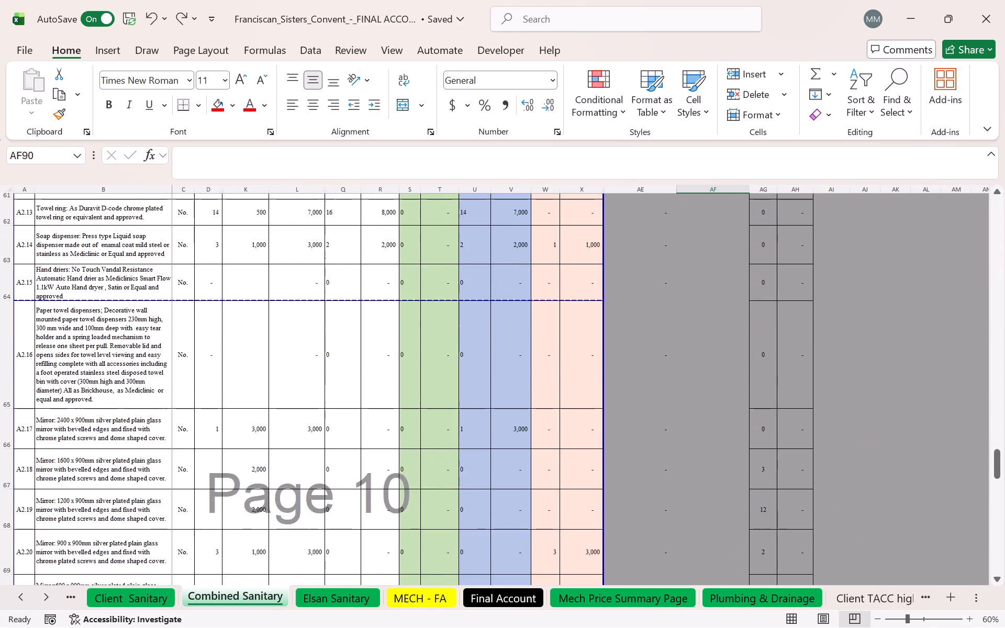
{"action": "scroll", "coordinate": [561, 365], "scroll_direction": "up", "scroll_amount": 20}
{"action": "scroll", "coordinate": [561, 365], "scroll_direction": "up", "scroll_amount": 14}
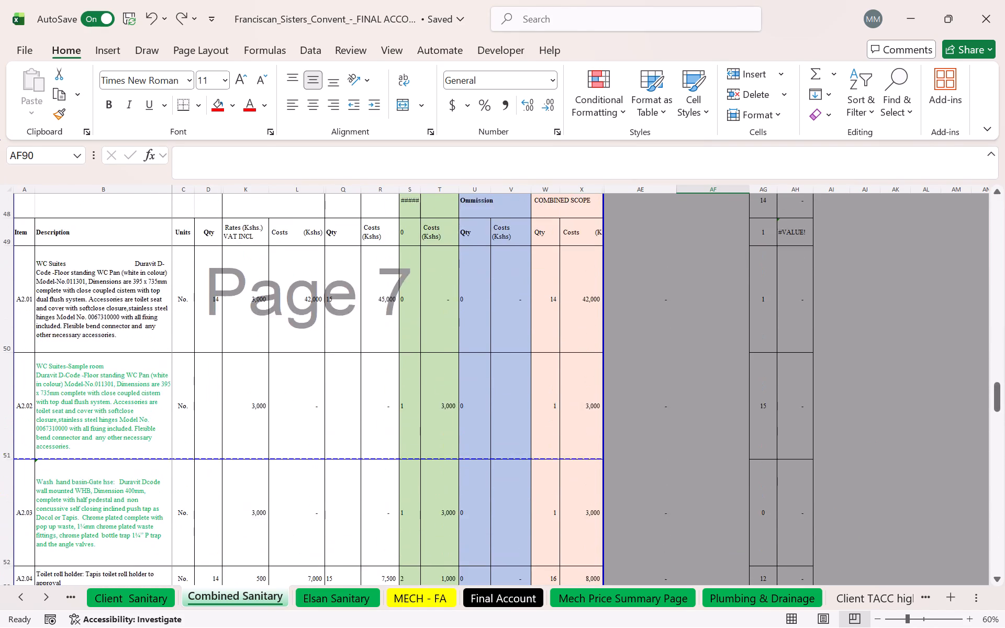
{"action": "scroll", "coordinate": [559, 361], "scroll_direction": "up", "scroll_amount": 2}
{"action": "double_click", "coordinate": [551, 433]}
{"action": "key", "text": "Escape"}
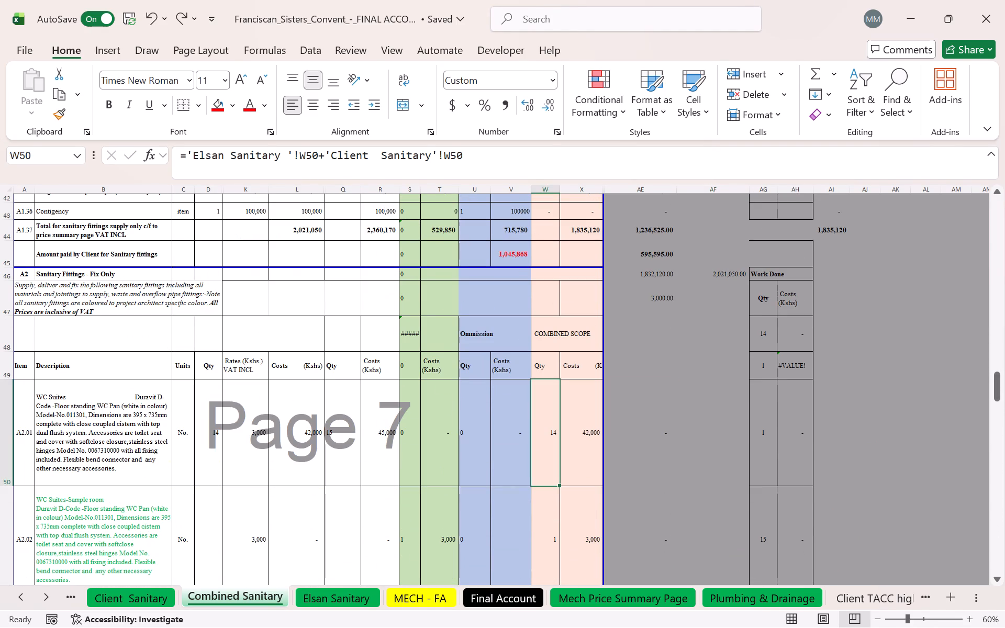
{"action": "scroll", "coordinate": [548, 327], "scroll_direction": "up", "scroll_amount": 5}
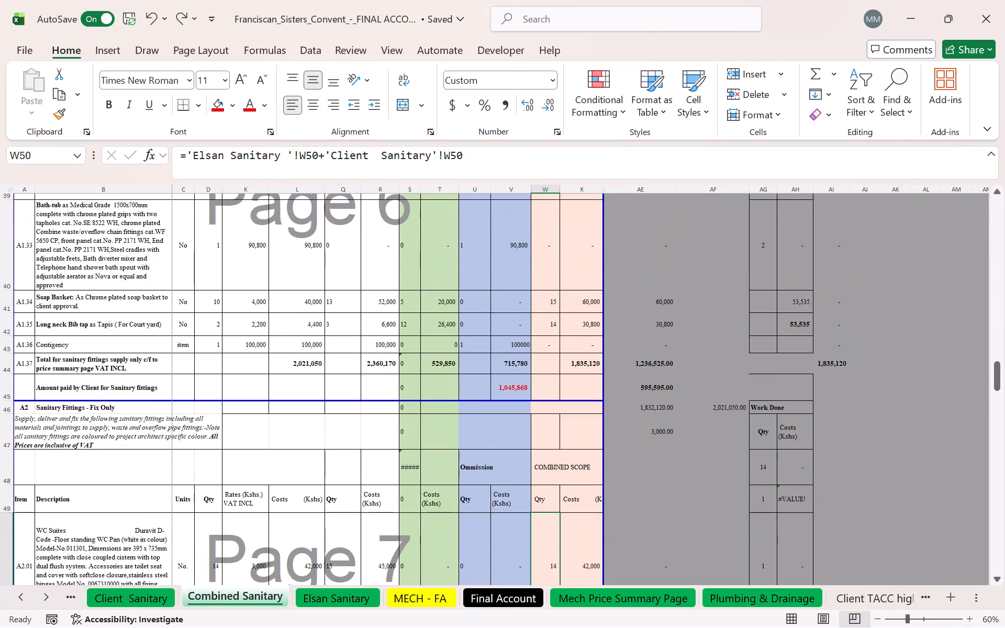
Clear the stray additions quantity formulas in S44:S48, from the supply-only total row to the fix-only section heading rows.
{"action": "scroll", "coordinate": [548, 322], "scroll_direction": "down", "scroll_amount": 2}
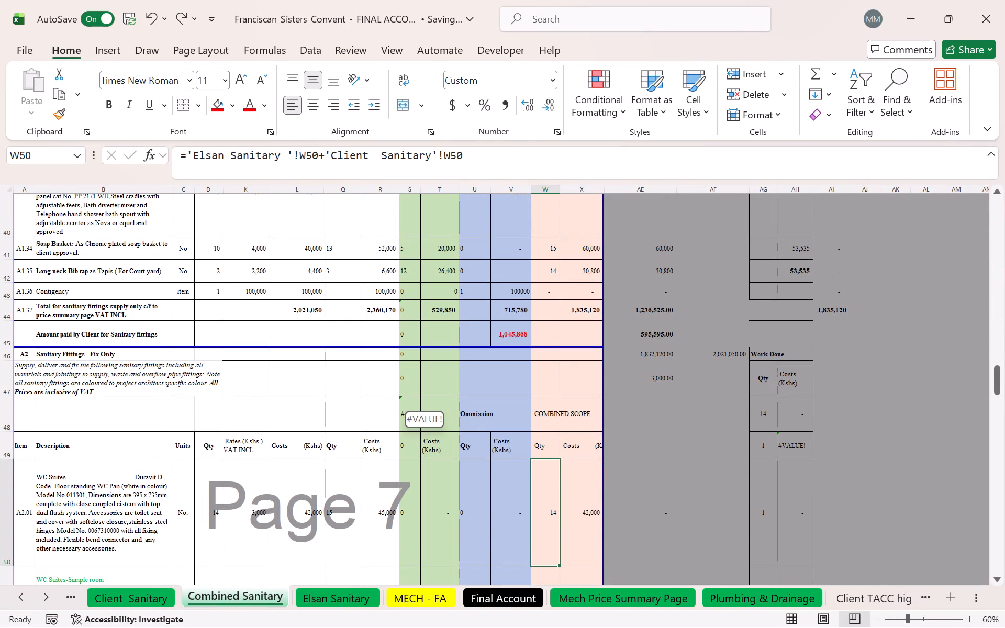
{"action": "left_click_drag", "start_coordinate": [409, 355], "coordinate": [411, 422]}
{"action": "key", "text": "Delete"}
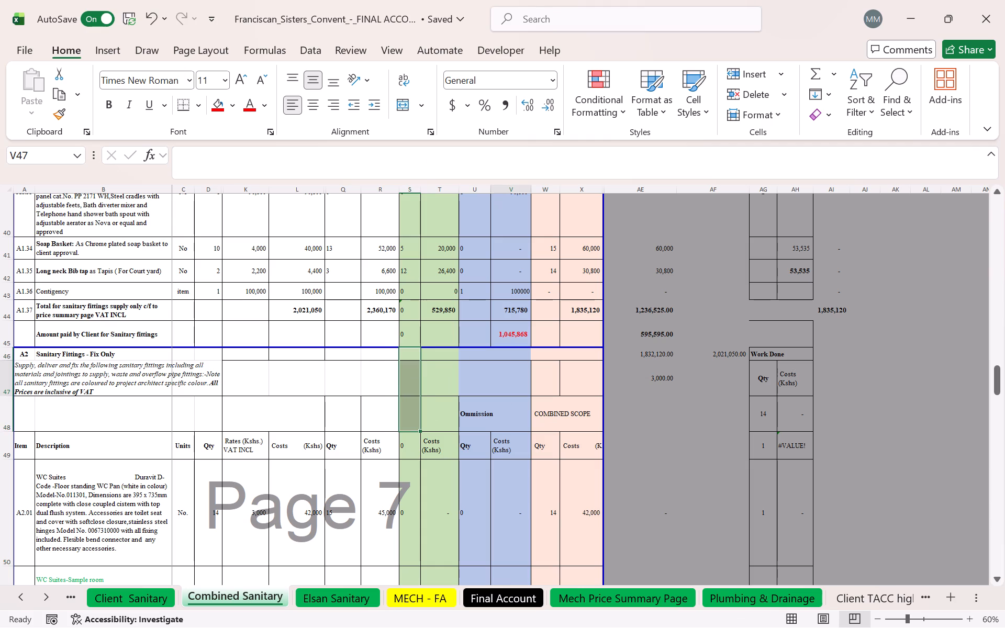
{"action": "left_click", "coordinate": [497, 382]}
{"action": "left_click", "coordinate": [409, 330]}
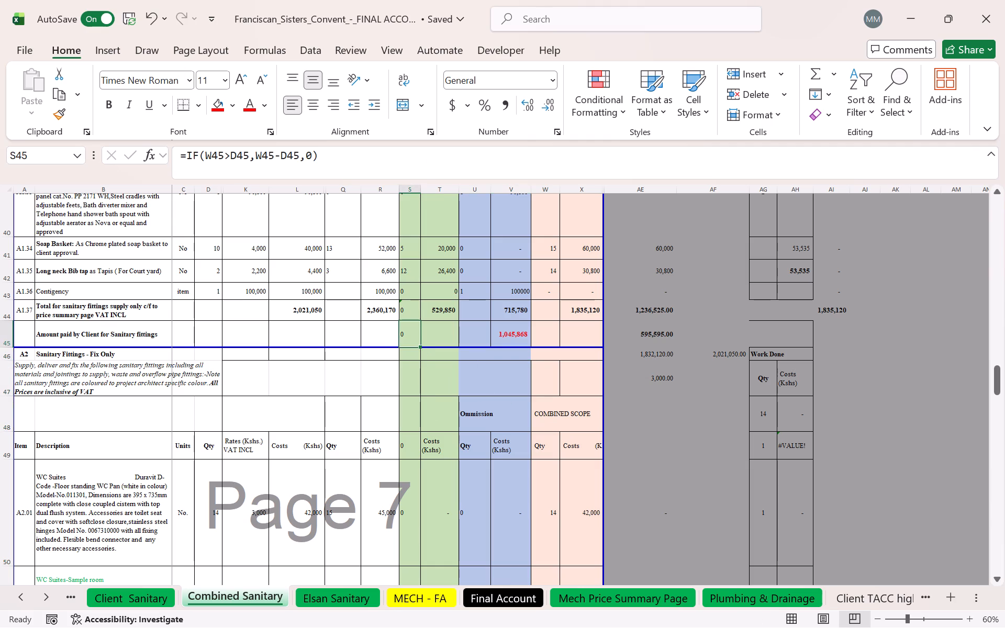
{"action": "key", "text": "Delete"}
{"action": "left_click", "coordinate": [413, 312]}
{"action": "key", "text": "Delete"}
{"action": "left_click", "coordinate": [537, 368]}
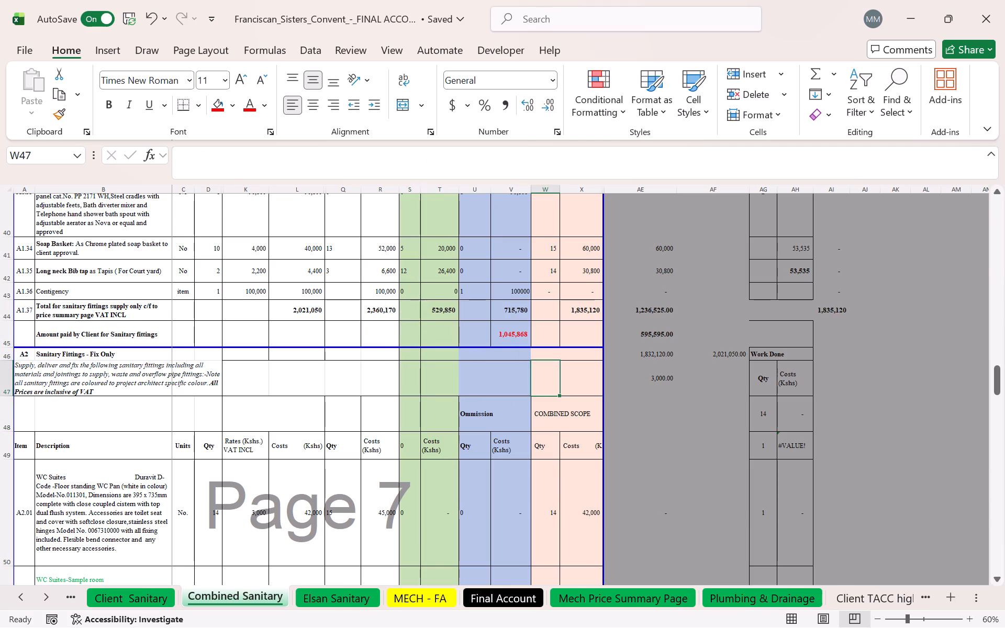
Inspect the supply-only check sum formula in AE95 beside the pasted price summaries.
{"action": "scroll", "coordinate": [443, 355], "scroll_direction": "down", "scroll_amount": 7}
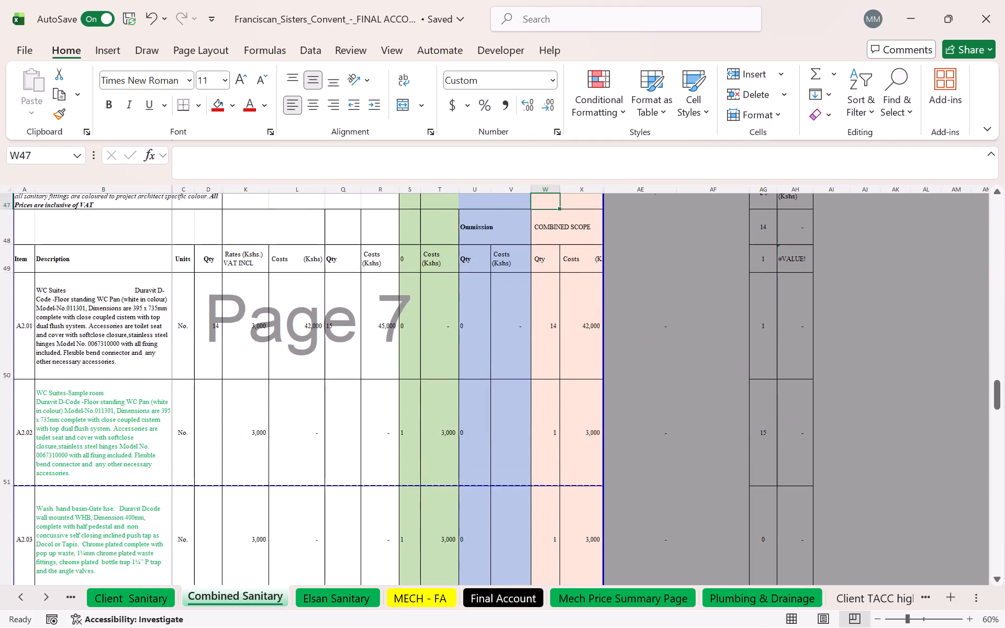
{"action": "scroll", "coordinate": [470, 351], "scroll_direction": "down", "scroll_amount": 20}
{"action": "scroll", "coordinate": [470, 351], "scroll_direction": "down", "scroll_amount": 20}
{"action": "scroll", "coordinate": [470, 351], "scroll_direction": "down", "scroll_amount": 3}
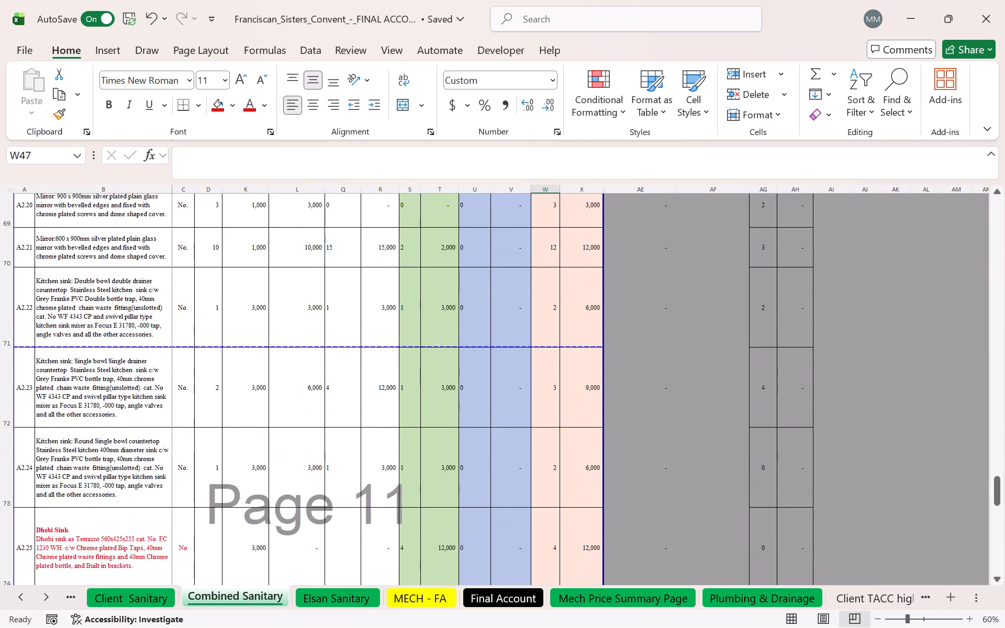
{"action": "scroll", "coordinate": [562, 361], "scroll_direction": "down", "scroll_amount": 20}
{"action": "scroll", "coordinate": [562, 361], "scroll_direction": "down", "scroll_amount": 16}
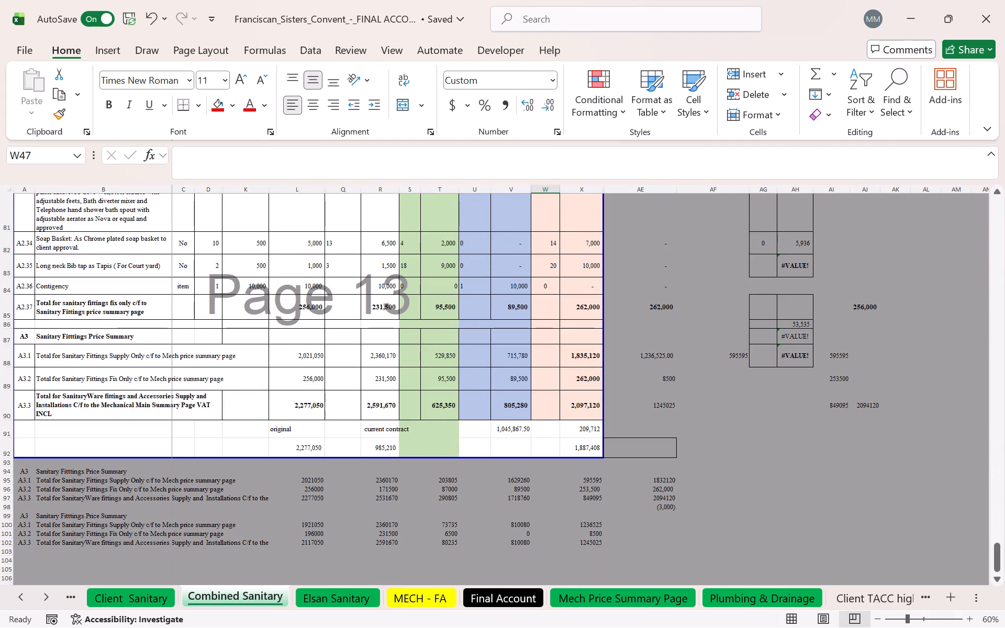
{"action": "left_click", "coordinate": [663, 478]}
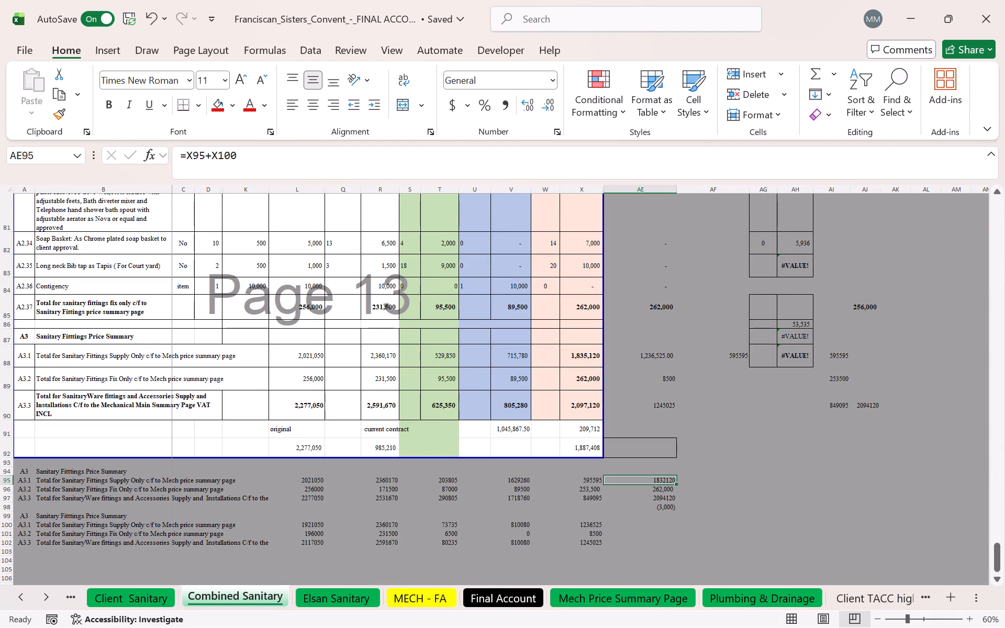
Remove the green fill from cells S91:T92 below the A3.3 total row.
{"action": "left_click_drag", "start_coordinate": [446, 427], "coordinate": [437, 443]}
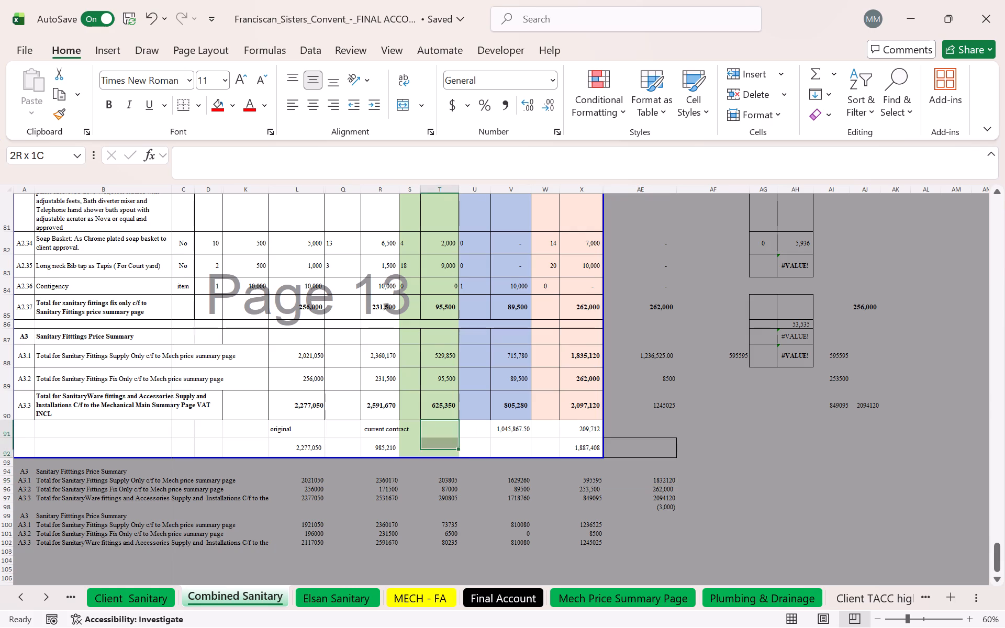
{"action": "left_click_drag", "start_coordinate": [437, 443], "coordinate": [404, 449]}
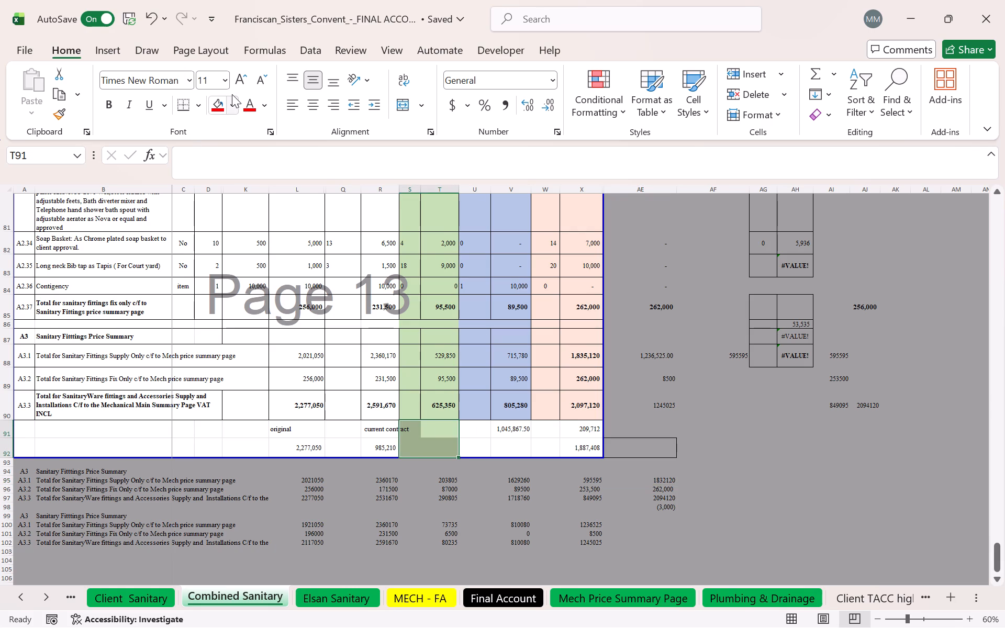
{"action": "left_click", "coordinate": [232, 94]}
{"action": "left_click", "coordinate": [243, 108]}
{"action": "left_click", "coordinate": [239, 102]}
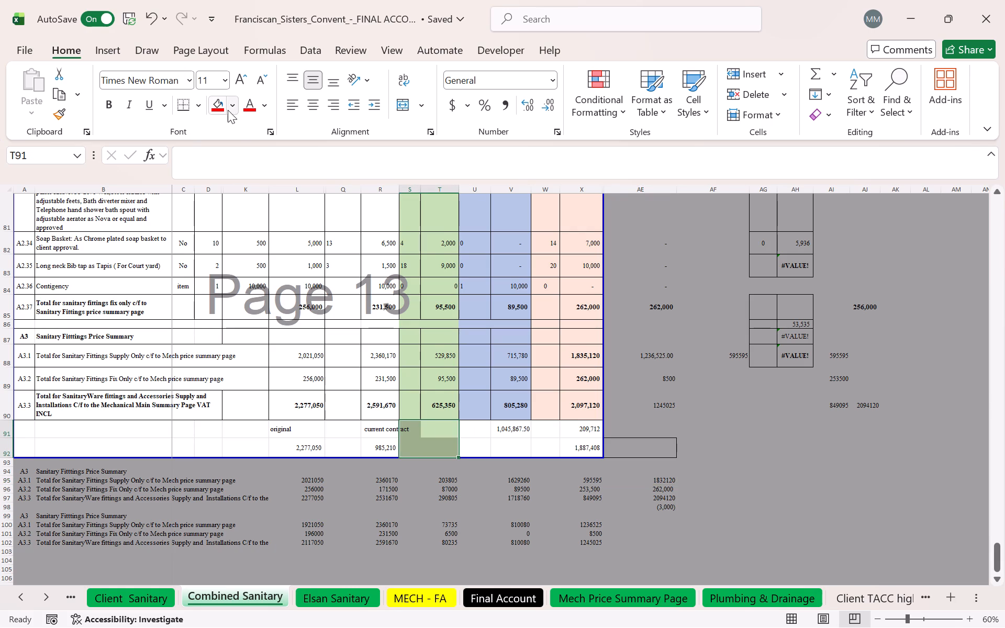
{"action": "left_click", "coordinate": [227, 103]}
{"action": "left_click", "coordinate": [272, 414]}
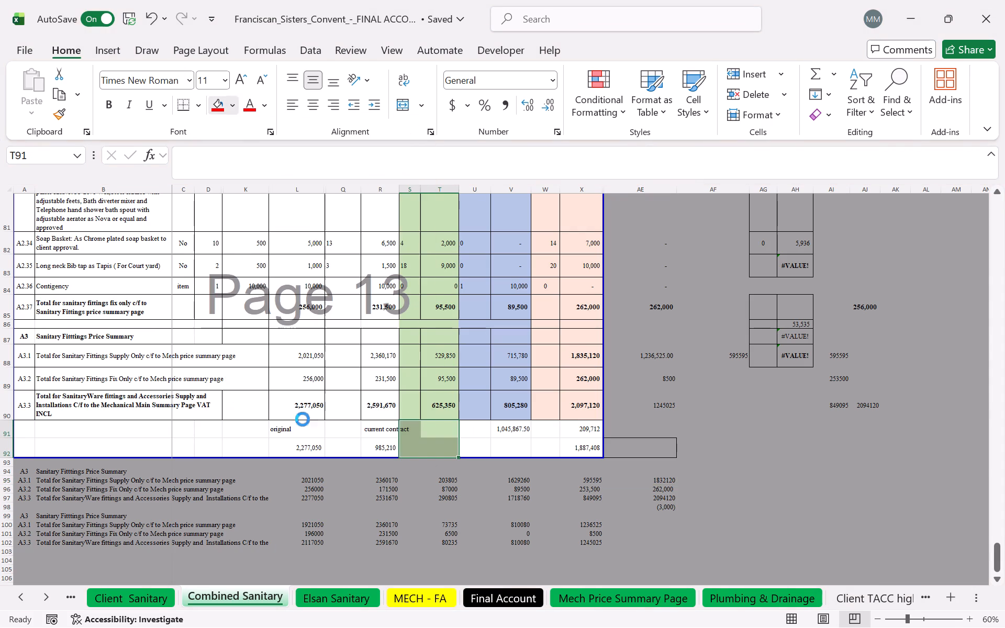
{"action": "left_click", "coordinate": [480, 446]}
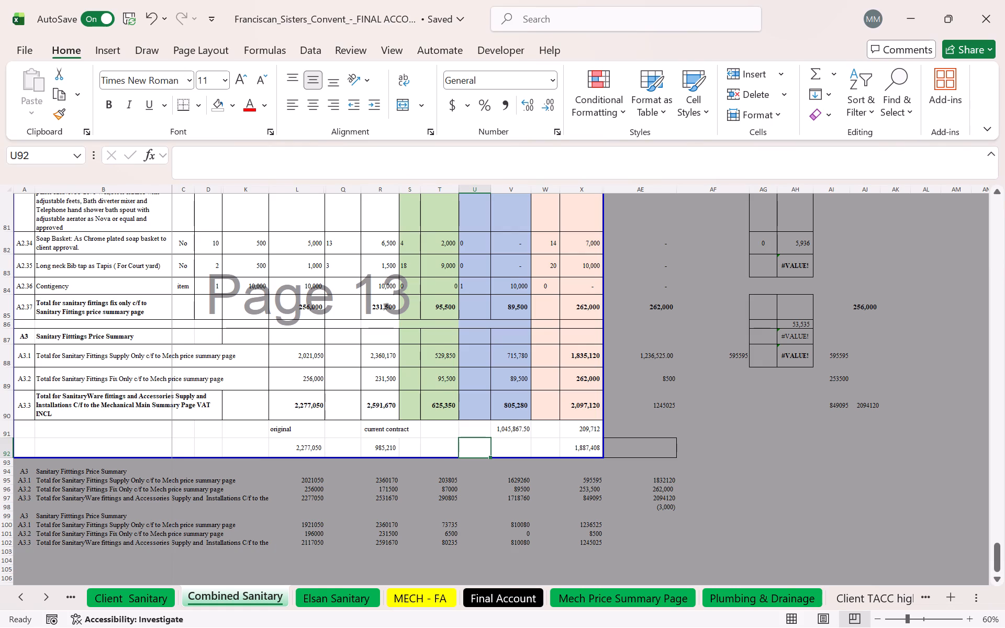
Check the fix-only sum, overall sum and difference formulas in AE96, AE97 and AE98 against the combined price summary.
{"action": "left_click", "coordinate": [664, 489]}
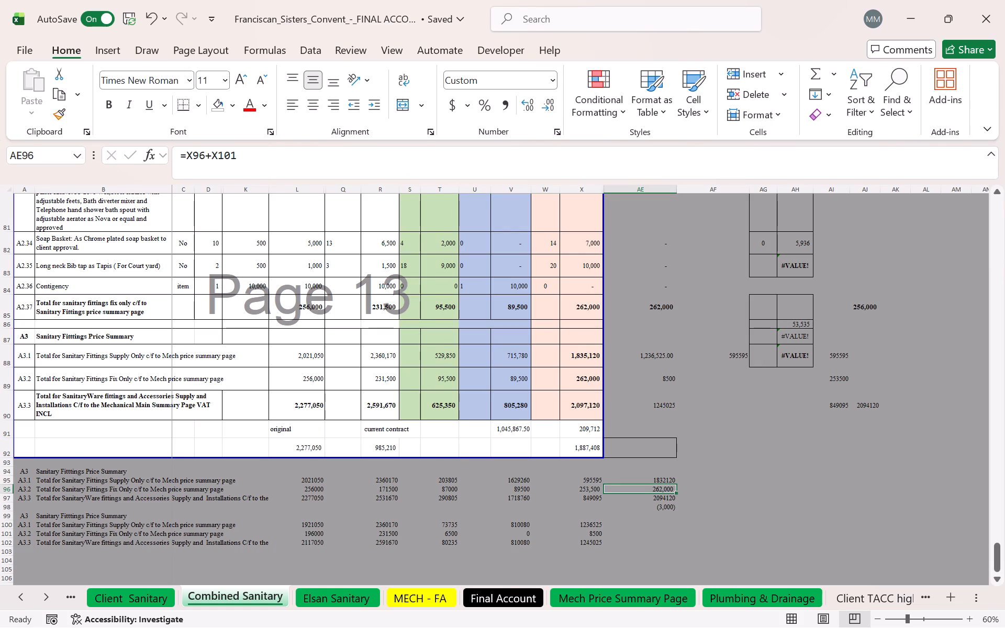
{"action": "left_click", "coordinate": [661, 500]}
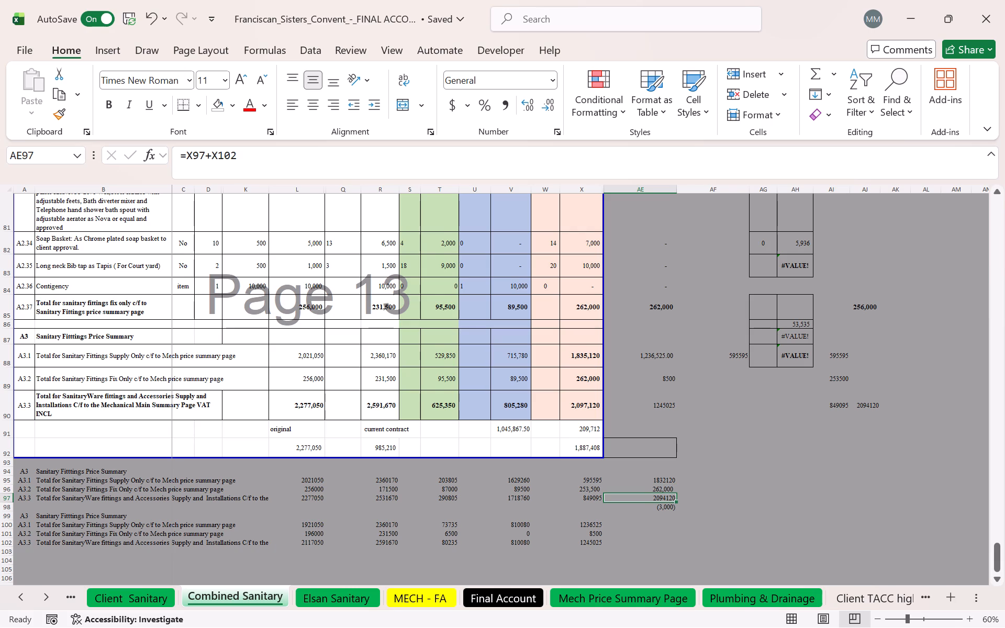
{"action": "left_click", "coordinate": [671, 510]}
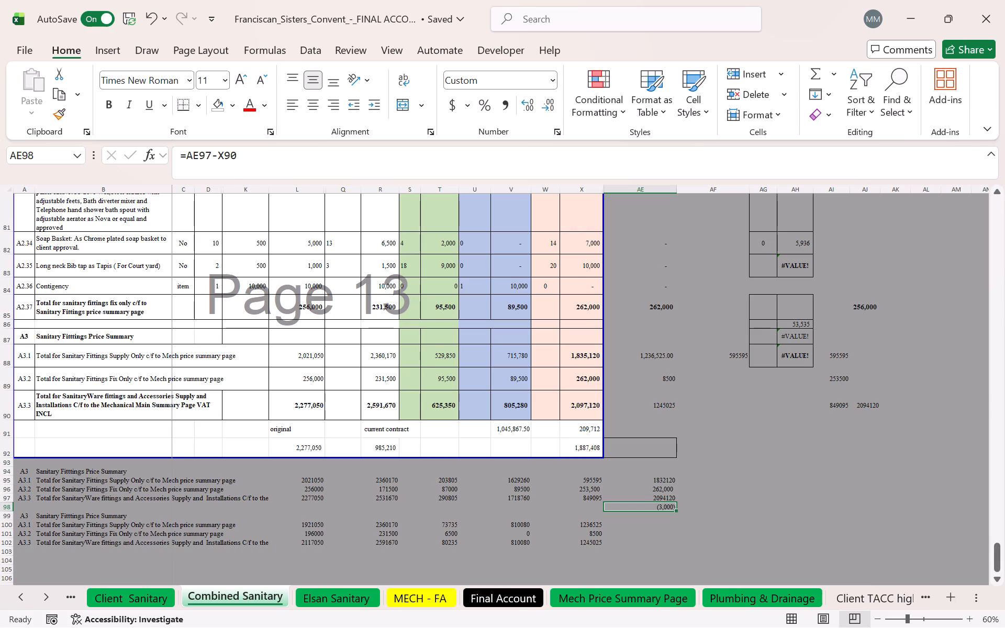
{"action": "scroll", "coordinate": [589, 389], "scroll_direction": "up", "scroll_amount": 6}
{"action": "scroll", "coordinate": [588, 386], "scroll_direction": "down", "scroll_amount": 2}
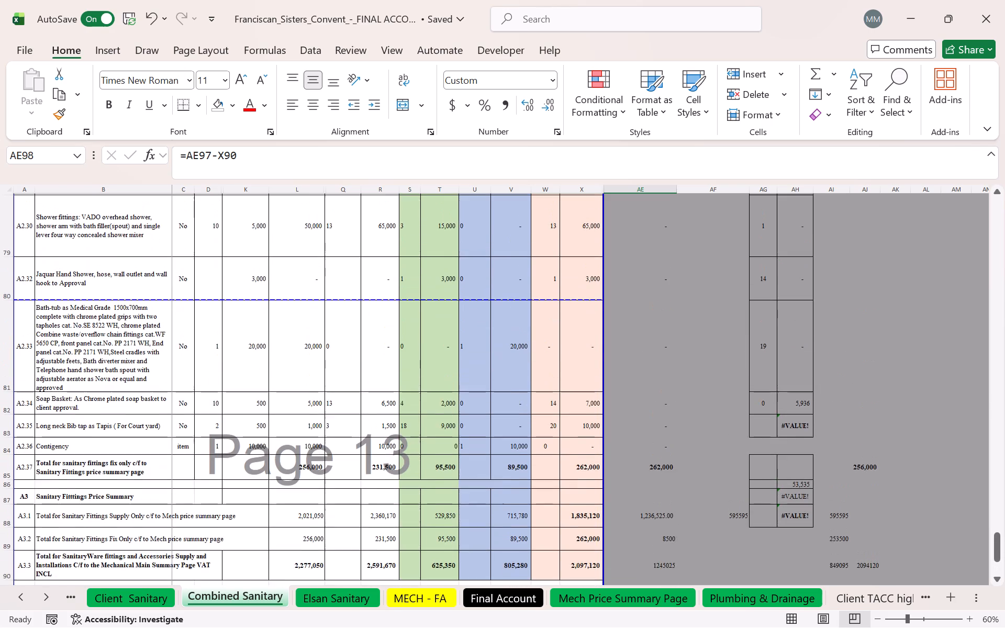
Inspect the pasted client supply-only amount in X100, the linked total in AE90 and the check formula in AE74.
{"action": "scroll", "coordinate": [588, 386], "scroll_direction": "down", "scroll_amount": 5}
{"action": "left_click", "coordinate": [591, 499]}
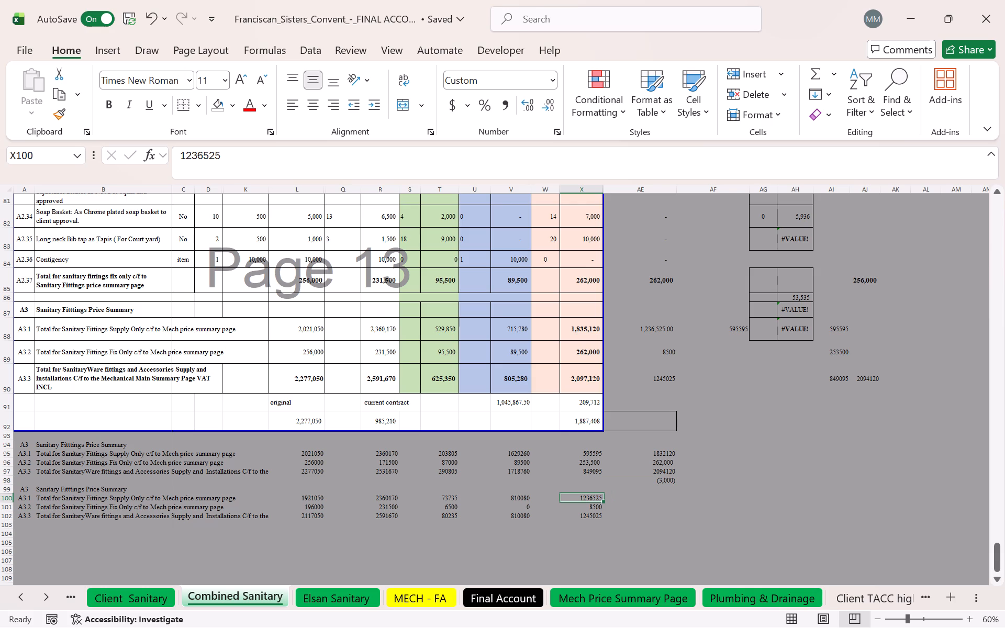
{"action": "scroll", "coordinate": [692, 409], "scroll_direction": "up", "scroll_amount": 7}
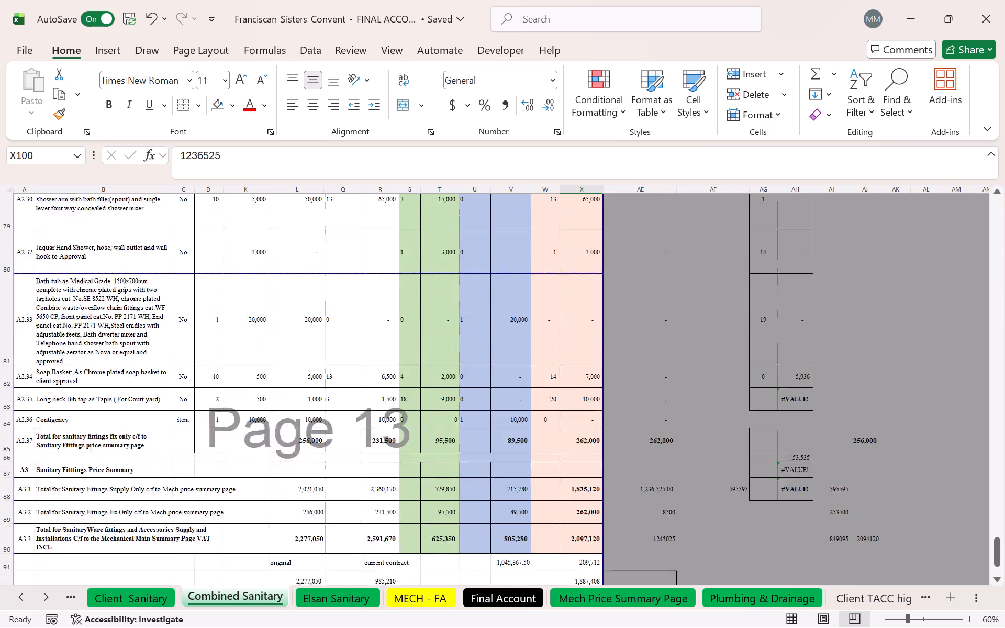
{"action": "scroll", "coordinate": [685, 406], "scroll_direction": "down", "scroll_amount": 4}
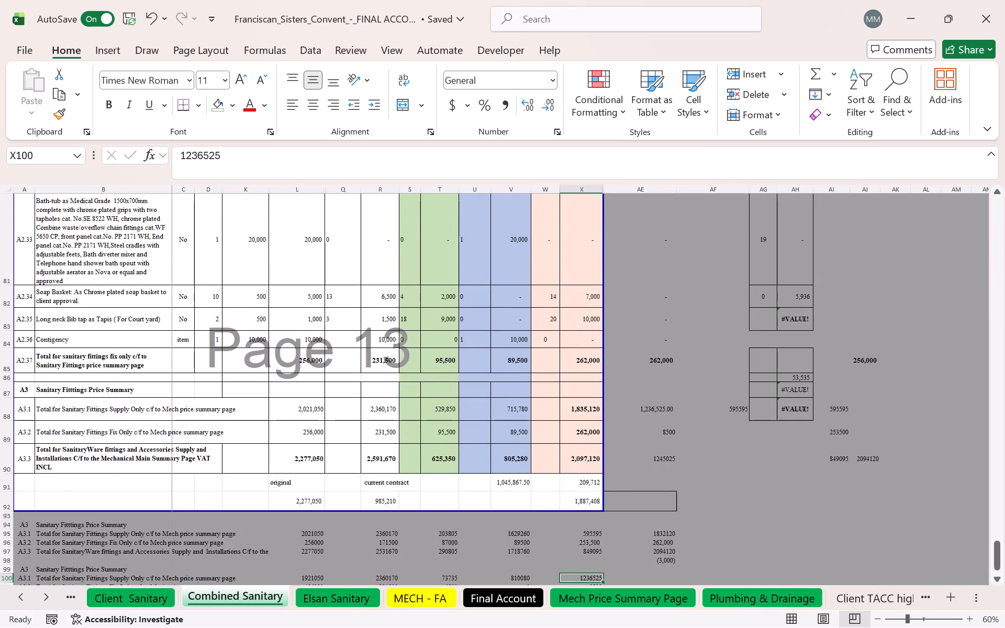
{"action": "left_click", "coordinate": [659, 466]}
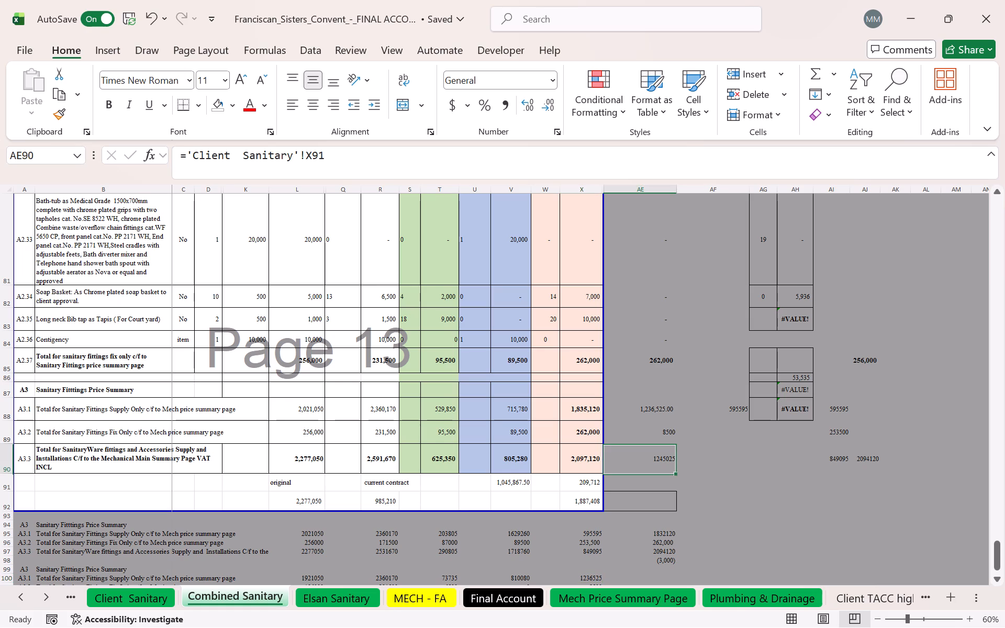
{"action": "left_click_drag", "start_coordinate": [656, 456], "coordinate": [644, 163]}
{"action": "left_click", "coordinate": [641, 293]}
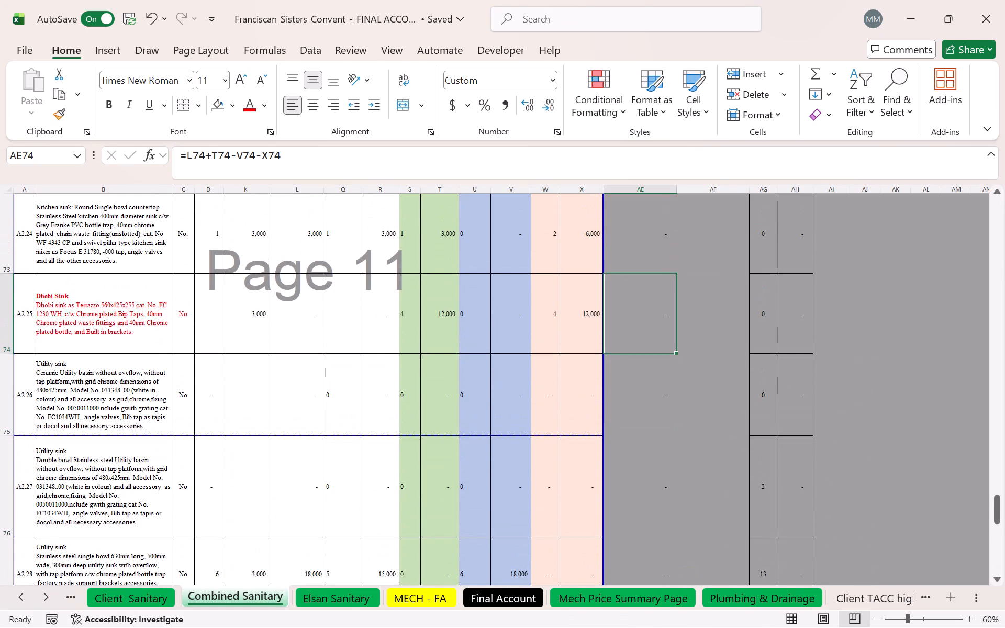
{"action": "double_click", "coordinate": [640, 297]}
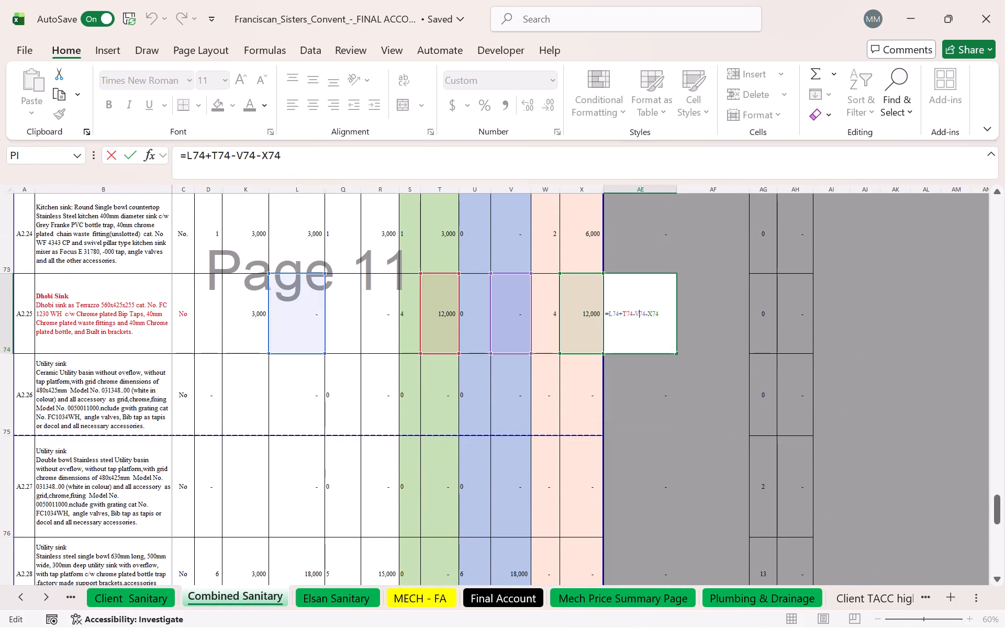
Insert a blank column before column AE, beside the combined costs, and widen it enough to show amounts.
{"action": "left_click", "coordinate": [628, 187]}
{"action": "left_click", "coordinate": [755, 73]}
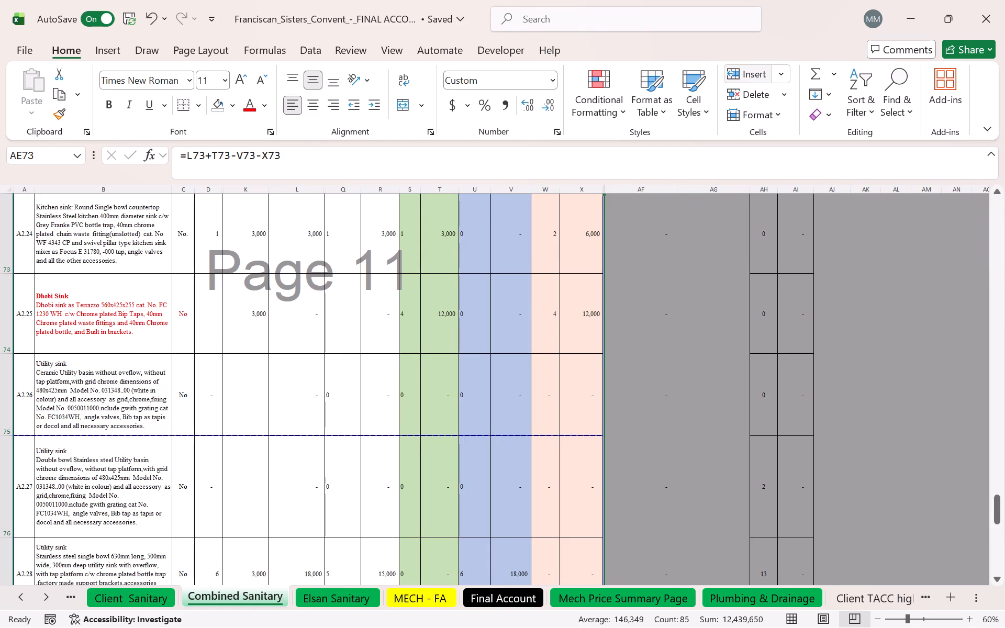
{"action": "left_click_drag", "start_coordinate": [605, 185], "coordinate": [632, 186]}
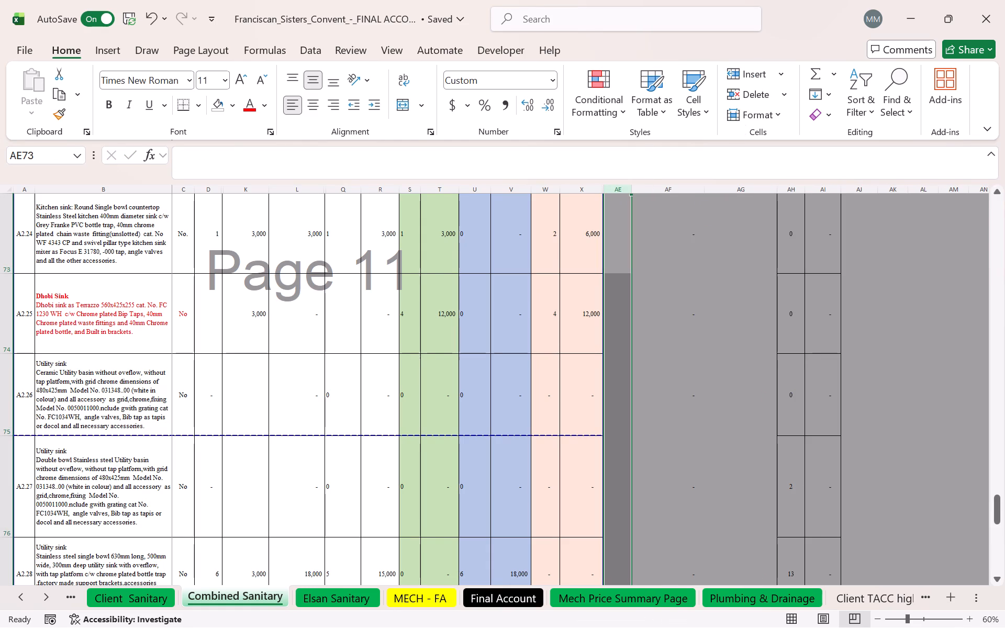
{"action": "left_click_drag", "start_coordinate": [632, 187], "coordinate": [660, 190]}
{"action": "left_click", "coordinate": [687, 302]}
Enter a check formula in AE6 deducting the sum of Client Sanitary X6 and Elsan Sanitary X6 from combined cost X6.
{"action": "scroll", "coordinate": [641, 259], "scroll_direction": "up", "scroll_amount": 8}
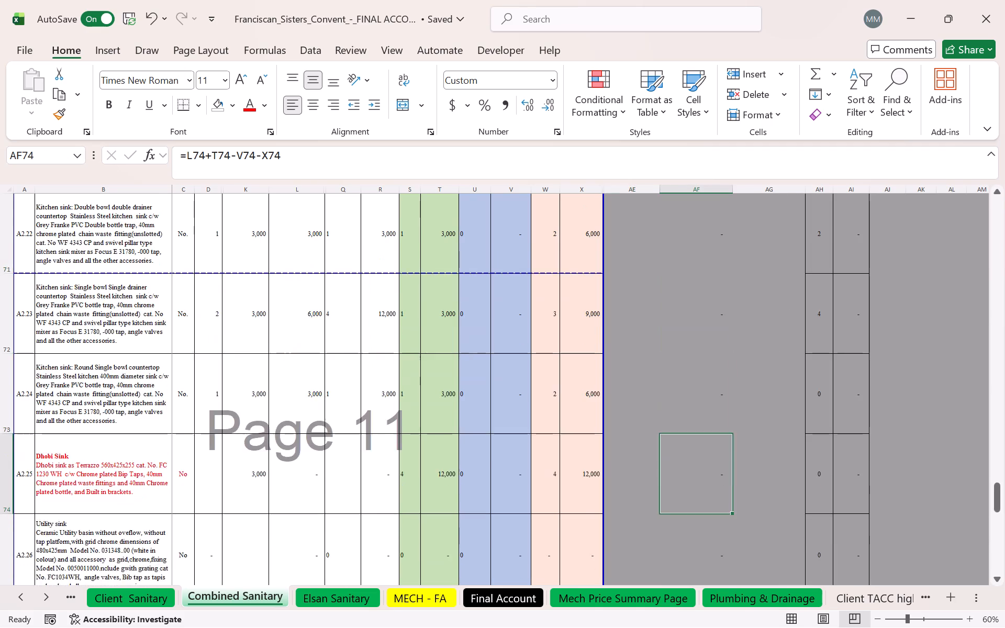
{"action": "scroll", "coordinate": [635, 256], "scroll_direction": "up", "scroll_amount": 20}
{"action": "scroll", "coordinate": [635, 256], "scroll_direction": "up", "scroll_amount": 12}
{"action": "scroll", "coordinate": [627, 286], "scroll_direction": "down", "scroll_amount": 1}
{"action": "scroll", "coordinate": [627, 286], "scroll_direction": "up", "scroll_amount": 18}
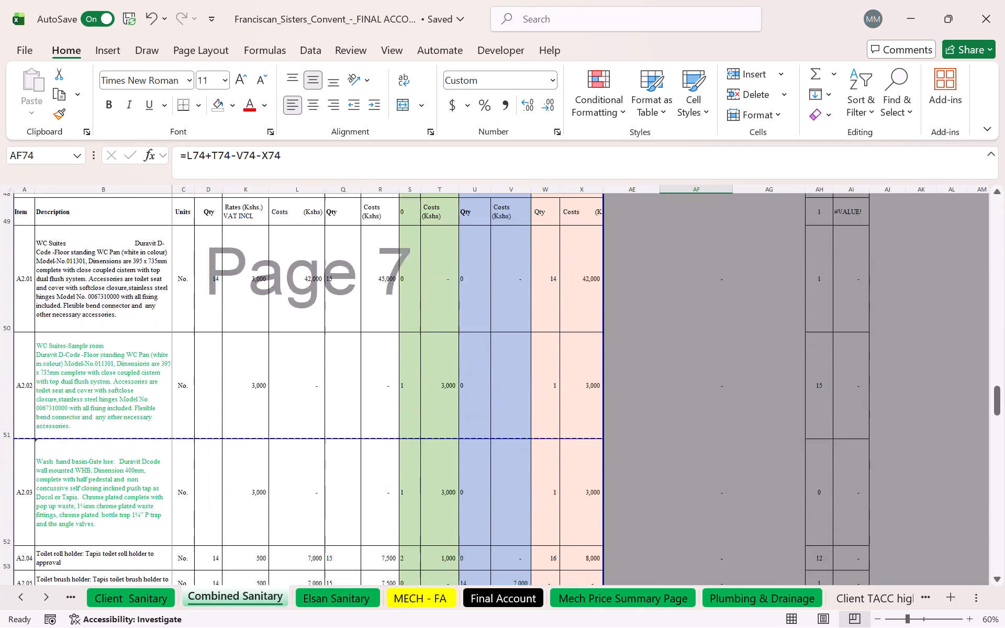
{"action": "scroll", "coordinate": [623, 291], "scroll_direction": "up", "scroll_amount": 20}
{"action": "scroll", "coordinate": [623, 291], "scroll_direction": "up", "scroll_amount": 20}
{"action": "scroll", "coordinate": [623, 291], "scroll_direction": "up", "scroll_amount": 11}
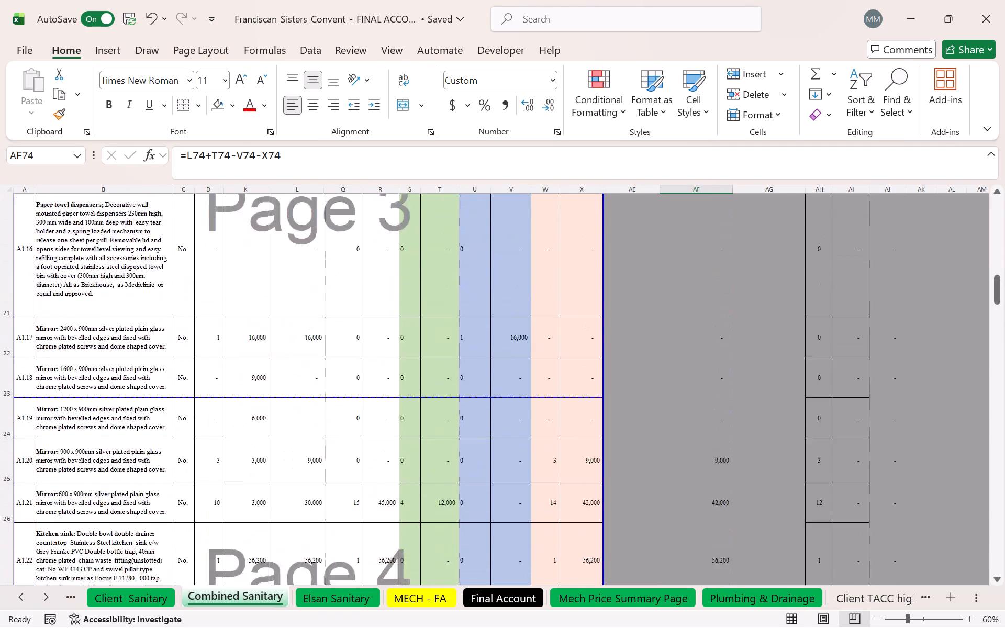
{"action": "scroll", "coordinate": [623, 287], "scroll_direction": "up", "scroll_amount": 20}
{"action": "scroll", "coordinate": [623, 287], "scroll_direction": "up", "scroll_amount": 20}
{"action": "scroll", "coordinate": [623, 287], "scroll_direction": "up", "scroll_amount": 10}
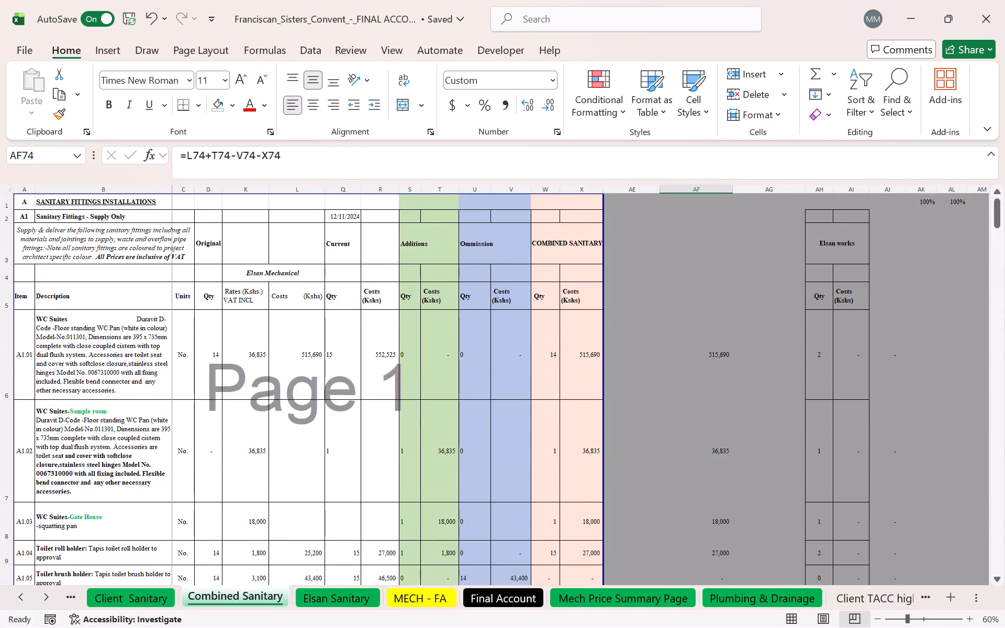
{"action": "scroll", "coordinate": [627, 287], "scroll_direction": "up", "scroll_amount": 7}
{"action": "left_click", "coordinate": [623, 361]}
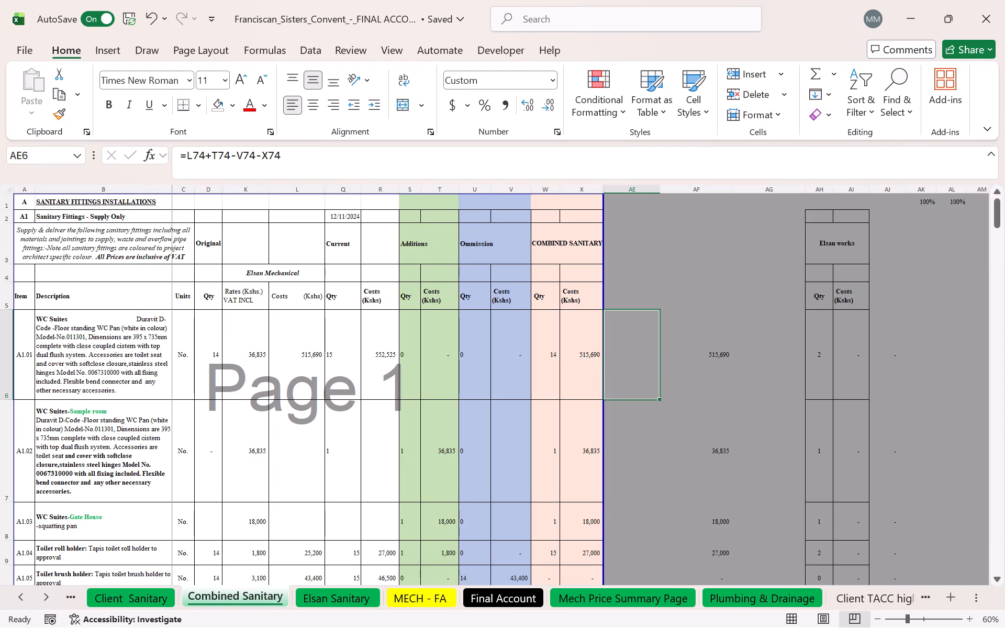
{"action": "key", "text": "equal"}
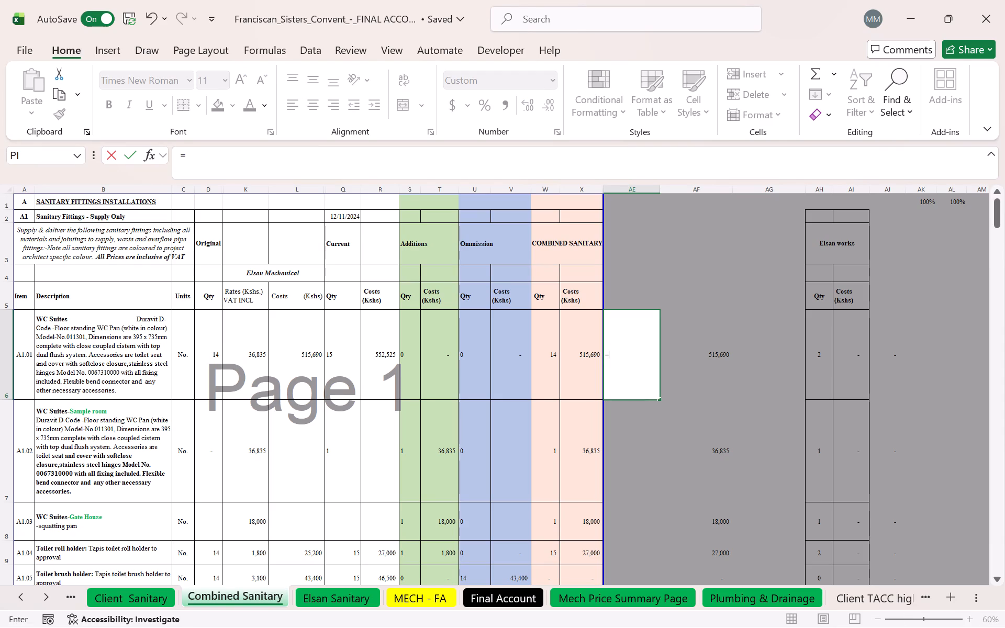
{"action": "left_click", "coordinate": [582, 376]}
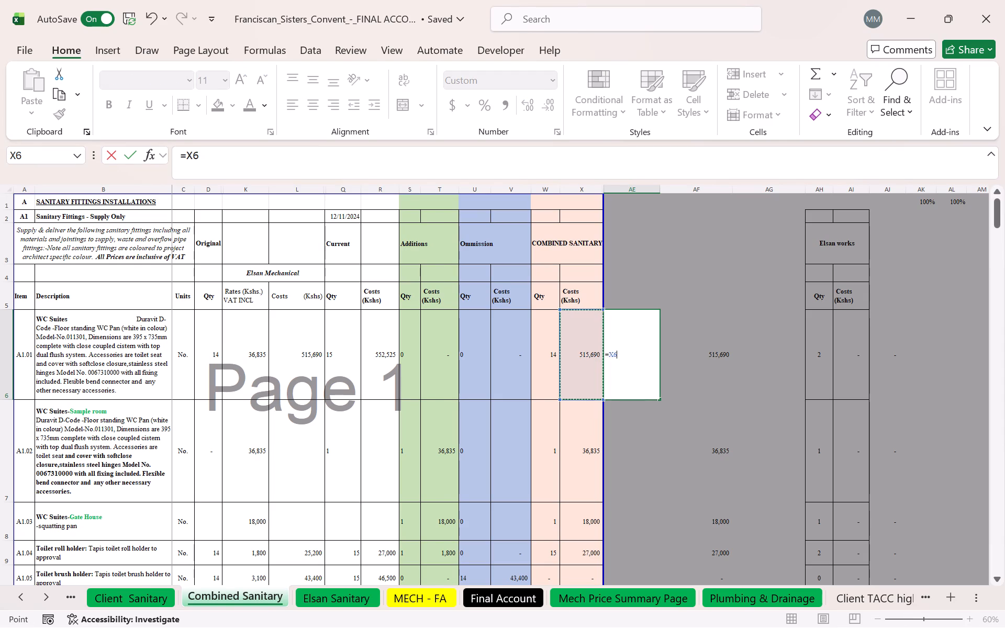
{"action": "key", "text": "minus"}
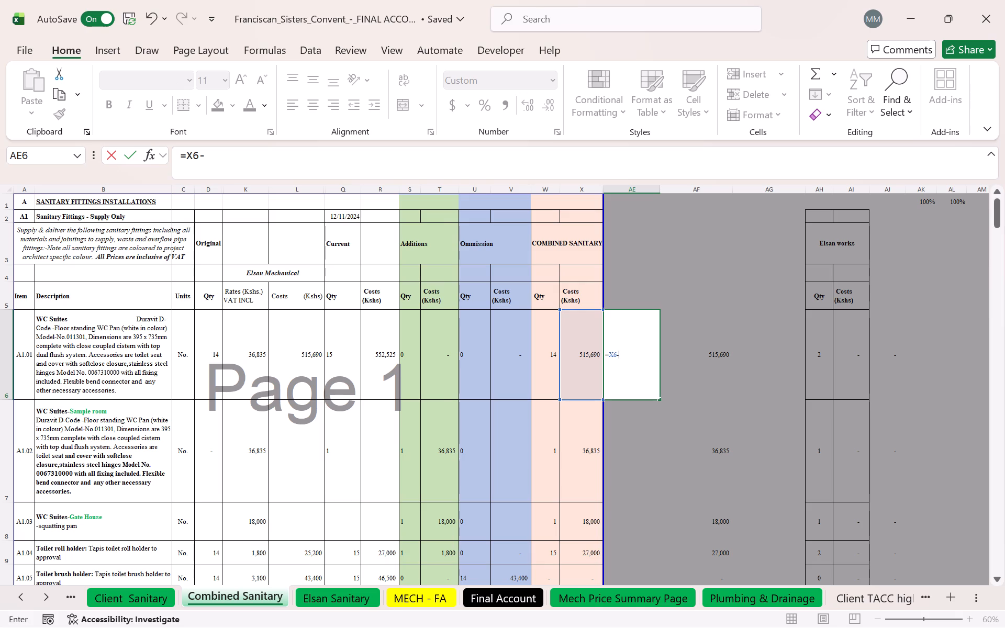
{"action": "key", "text": "shift+parenleft"}
{"action": "left_click", "coordinate": [160, 600]}
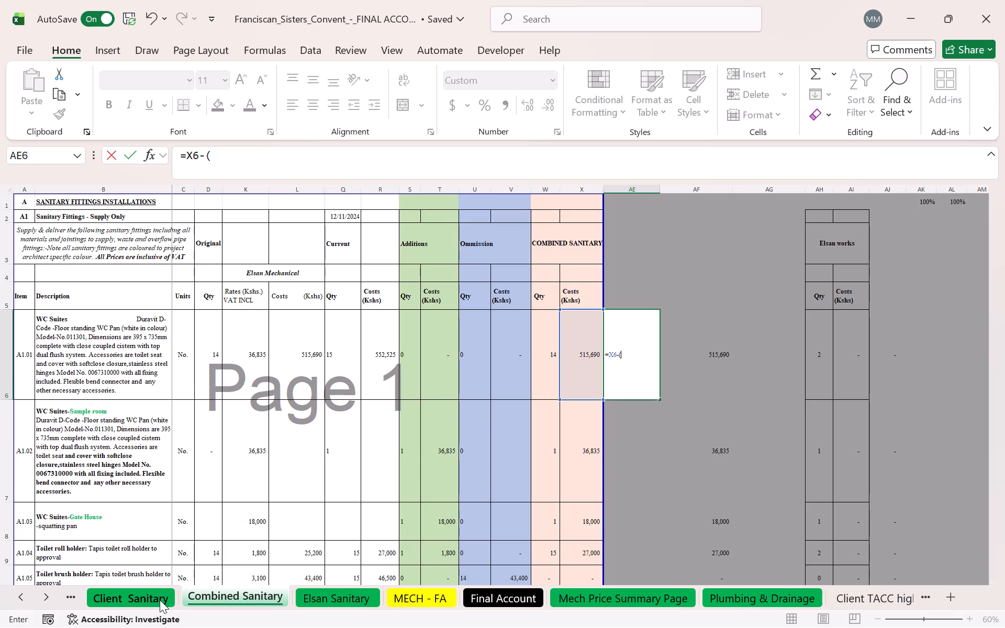
{"action": "scroll", "coordinate": [472, 394], "scroll_direction": "up", "scroll_amount": 20}
{"action": "scroll", "coordinate": [472, 394], "scroll_direction": "up", "scroll_amount": 20}
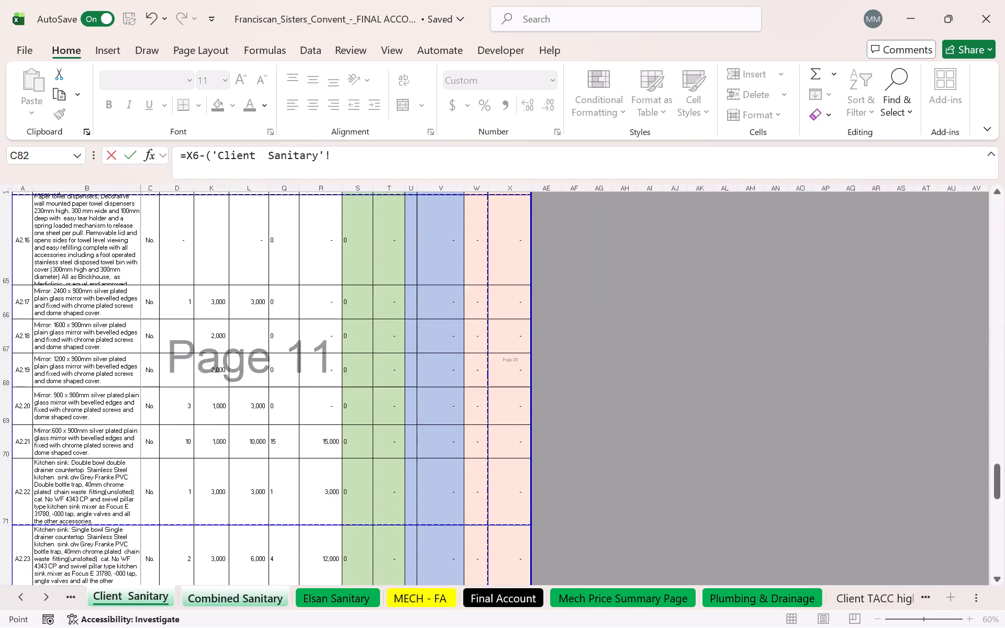
{"action": "scroll", "coordinate": [502, 262], "scroll_direction": "up", "scroll_amount": 20}
{"action": "scroll", "coordinate": [502, 262], "scroll_direction": "up", "scroll_amount": 20}
{"action": "scroll", "coordinate": [502, 262], "scroll_direction": "up", "scroll_amount": 16}
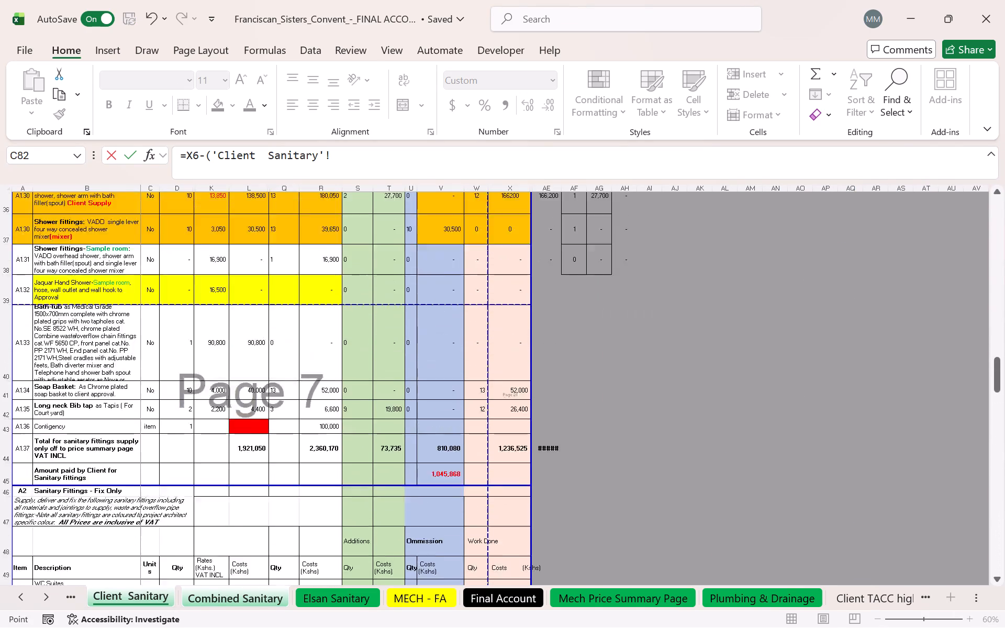
{"action": "scroll", "coordinate": [516, 295], "scroll_direction": "up", "scroll_amount": 20}
{"action": "scroll", "coordinate": [516, 295], "scroll_direction": "up", "scroll_amount": 20}
{"action": "scroll", "coordinate": [516, 295], "scroll_direction": "up", "scroll_amount": 16}
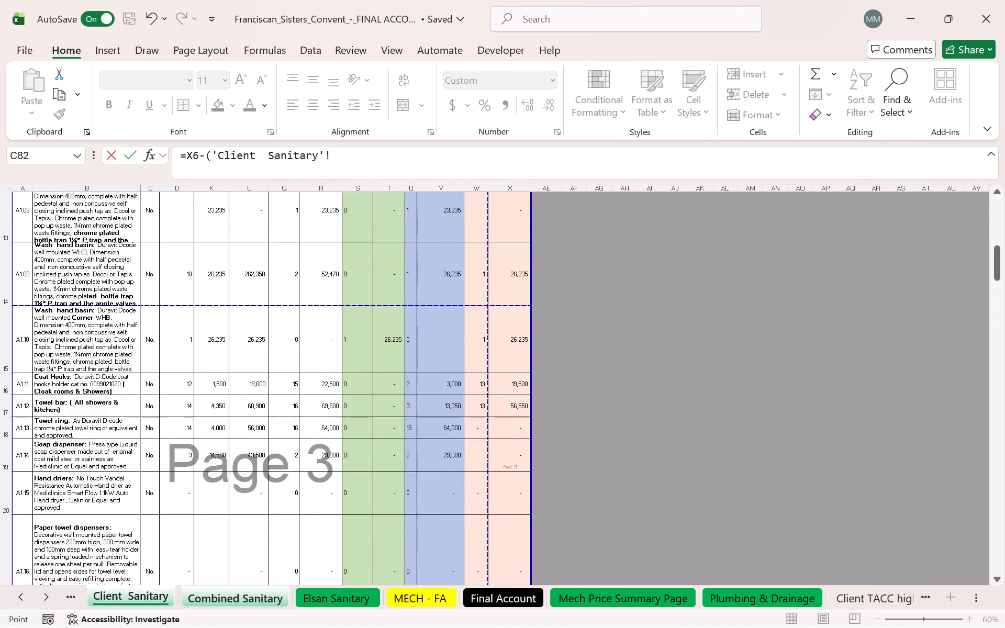
{"action": "scroll", "coordinate": [501, 303], "scroll_direction": "up", "scroll_amount": 20}
{"action": "scroll", "coordinate": [501, 303], "scroll_direction": "up", "scroll_amount": 4}
{"action": "left_click", "coordinate": [514, 326]}
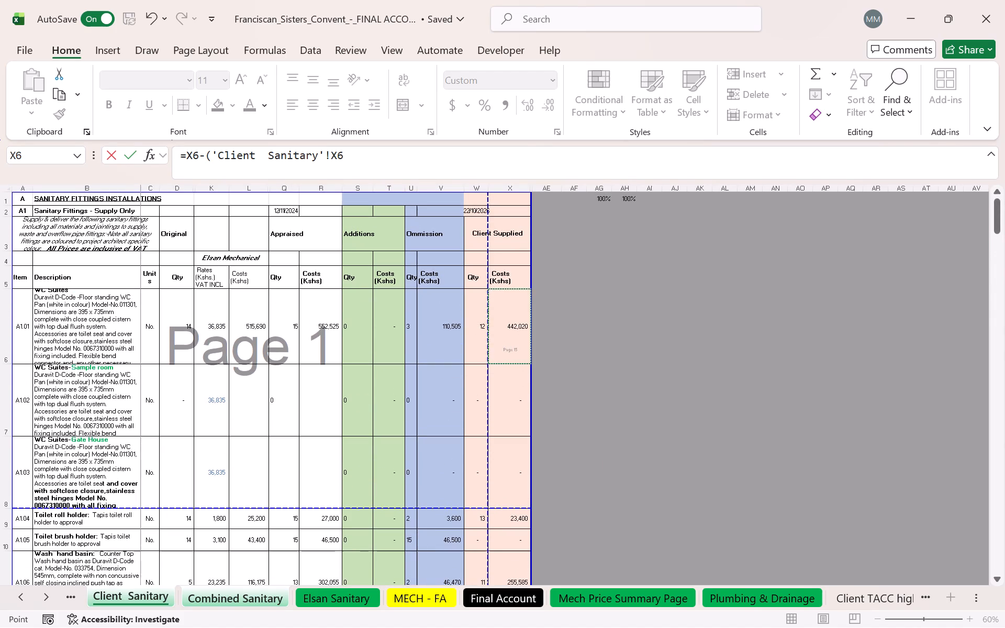
{"action": "key", "text": "plus"}
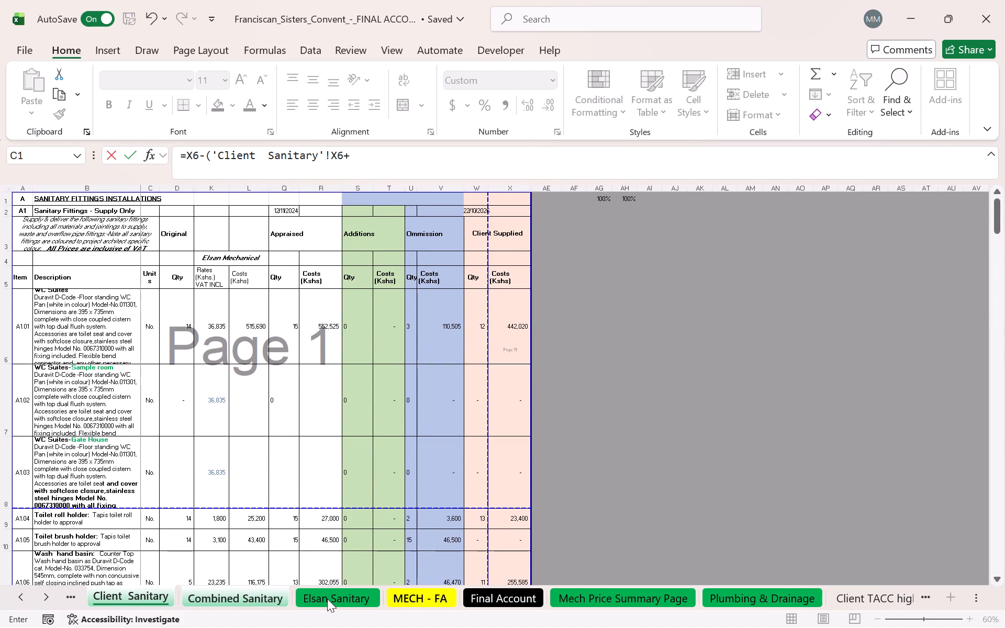
{"action": "left_click", "coordinate": [327, 599]}
{"action": "scroll", "coordinate": [515, 323], "scroll_direction": "up", "scroll_amount": 20}
{"action": "scroll", "coordinate": [515, 323], "scroll_direction": "up", "scroll_amount": 13}
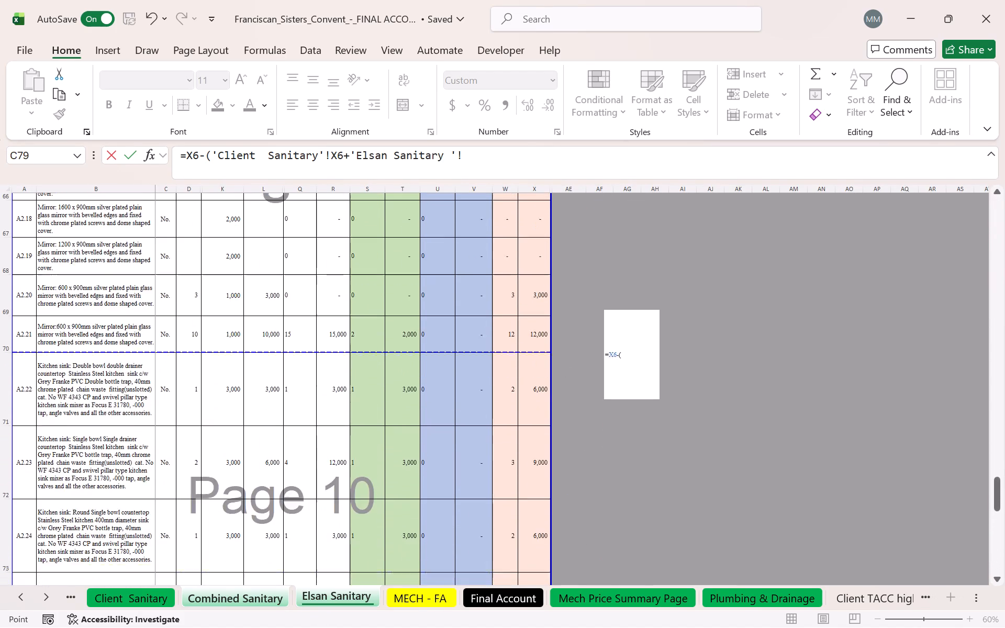
{"action": "scroll", "coordinate": [532, 289], "scroll_direction": "up", "scroll_amount": 20}
{"action": "scroll", "coordinate": [532, 289], "scroll_direction": "up", "scroll_amount": 20}
{"action": "scroll", "coordinate": [532, 289], "scroll_direction": "up", "scroll_amount": 13}
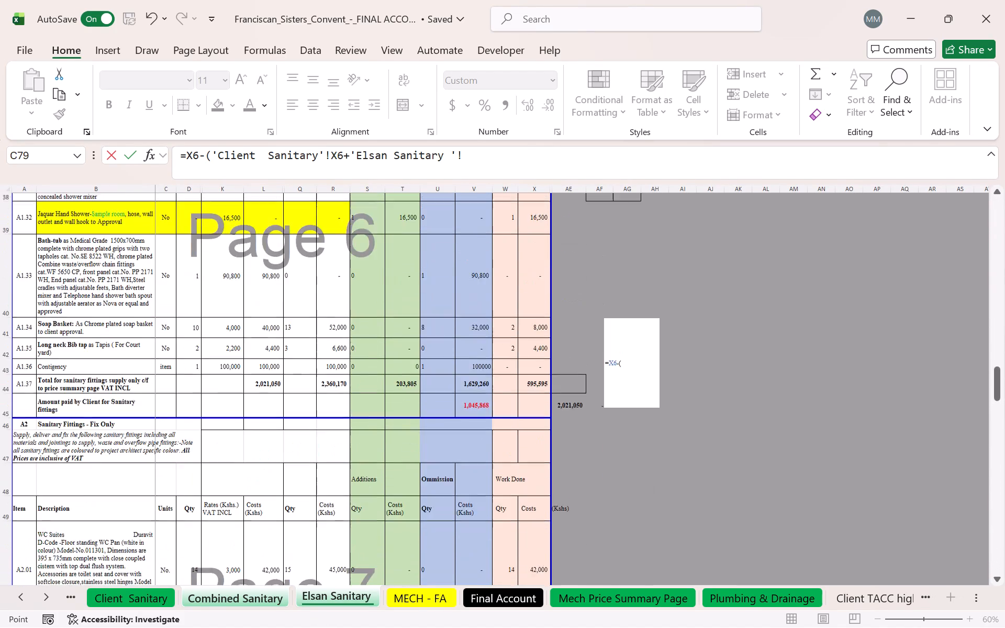
{"action": "scroll", "coordinate": [547, 306], "scroll_direction": "up", "scroll_amount": 20}
{"action": "scroll", "coordinate": [547, 306], "scroll_direction": "up", "scroll_amount": 20}
{"action": "scroll", "coordinate": [547, 306], "scroll_direction": "up", "scroll_amount": 13}
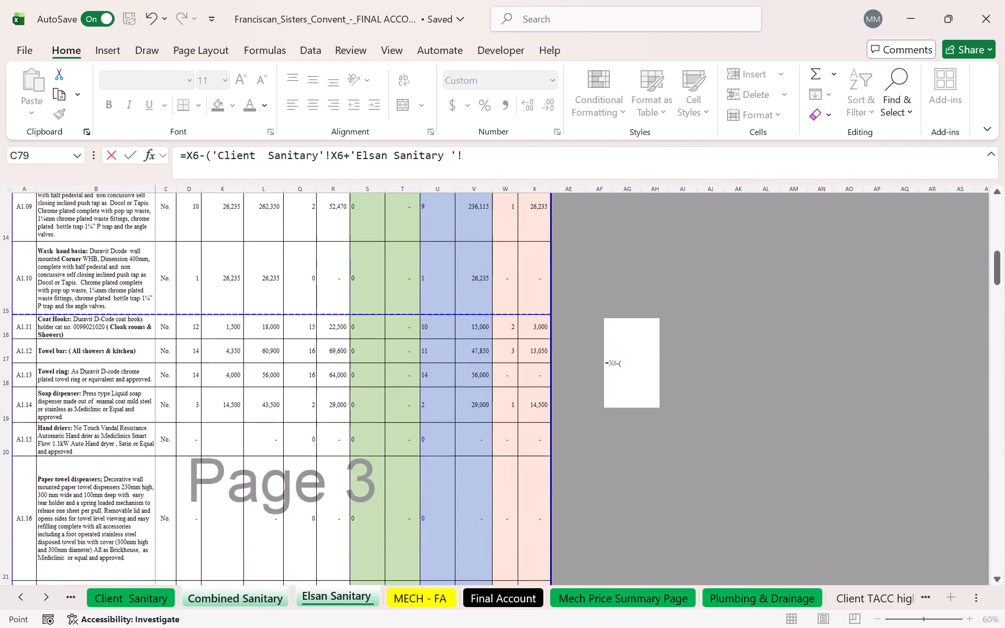
{"action": "scroll", "coordinate": [540, 315], "scroll_direction": "up", "scroll_amount": 20}
{"action": "scroll", "coordinate": [540, 315], "scroll_direction": "up", "scroll_amount": 8}
{"action": "left_click", "coordinate": [541, 351]}
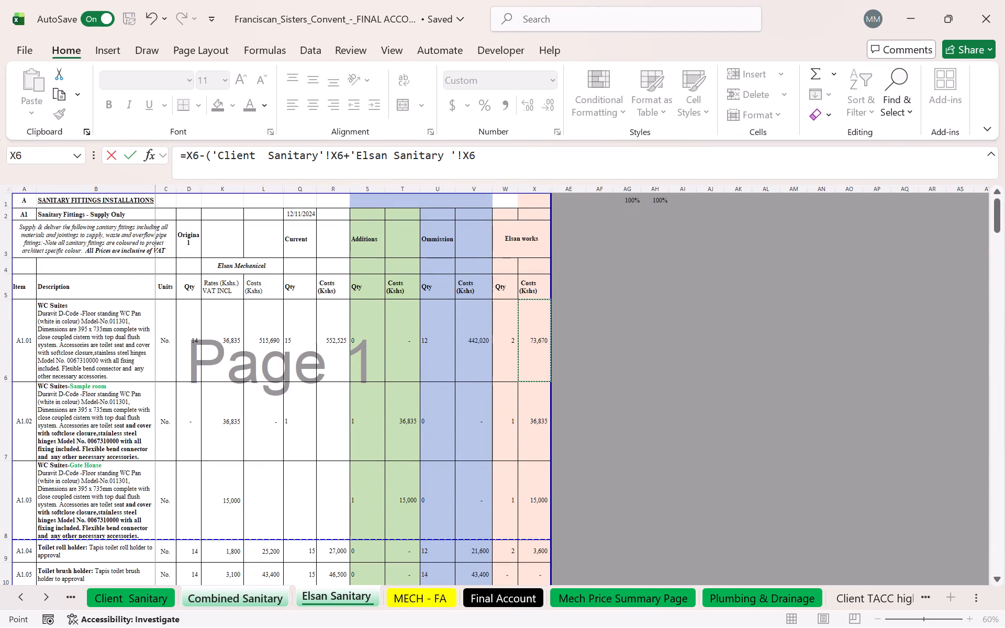
{"action": "key", "text": "shift+parenright"}
{"action": "key", "text": "Return"}
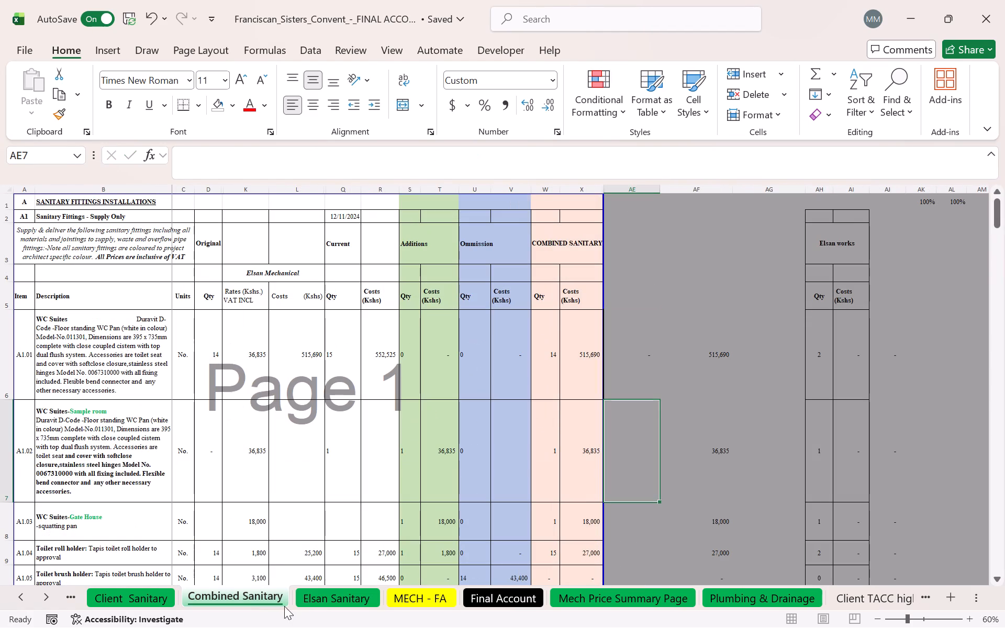
Fill the AE6 difference formula down to AE43, covering all supply-only items through the contingency row.
{"action": "left_click", "coordinate": [631, 357]}
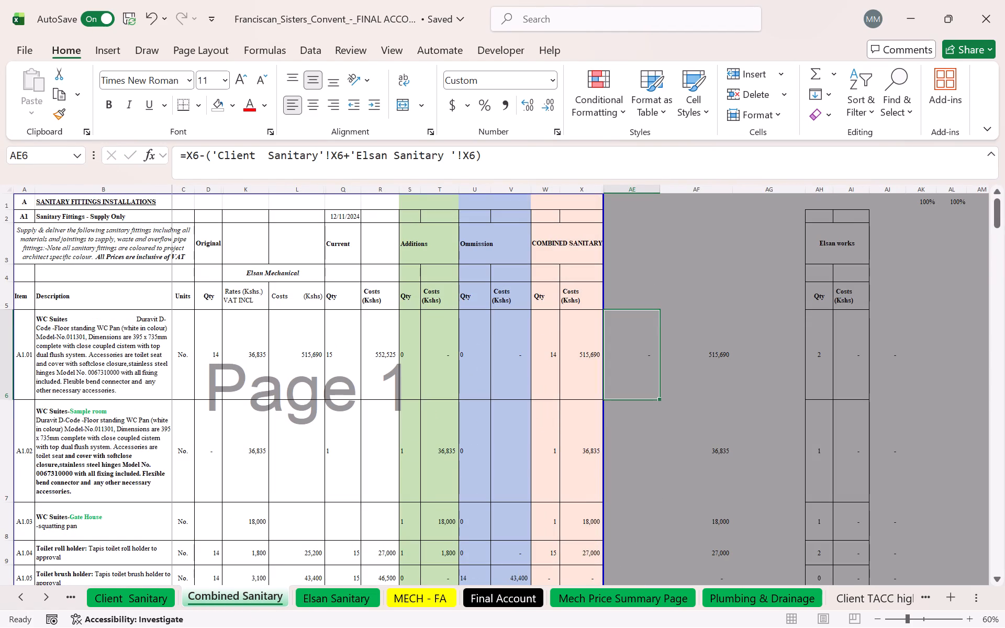
{"action": "left_click_drag", "start_coordinate": [660, 398], "coordinate": [645, 598]}
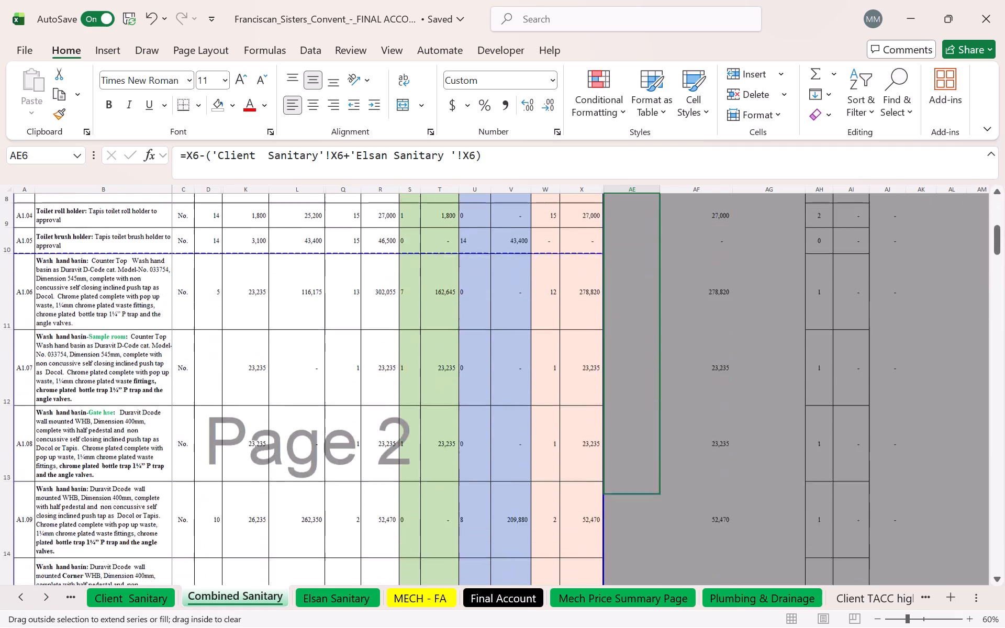
{"action": "left_click_drag", "start_coordinate": [645, 598], "coordinate": [645, 599]}
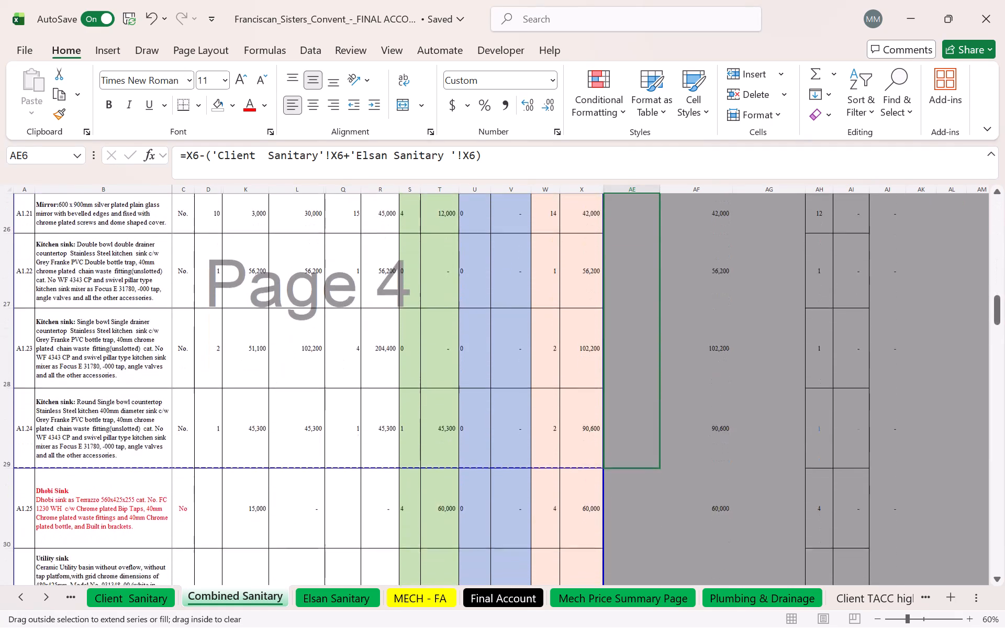
{"action": "left_click_drag", "start_coordinate": [645, 599], "coordinate": [639, 577]}
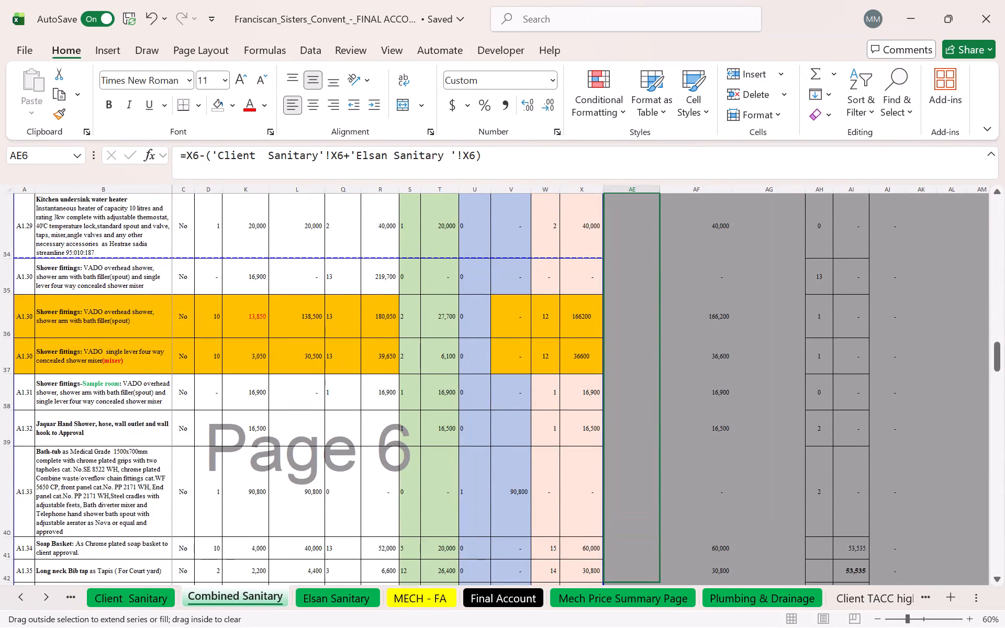
{"action": "left_click_drag", "start_coordinate": [639, 577], "coordinate": [651, 412]}
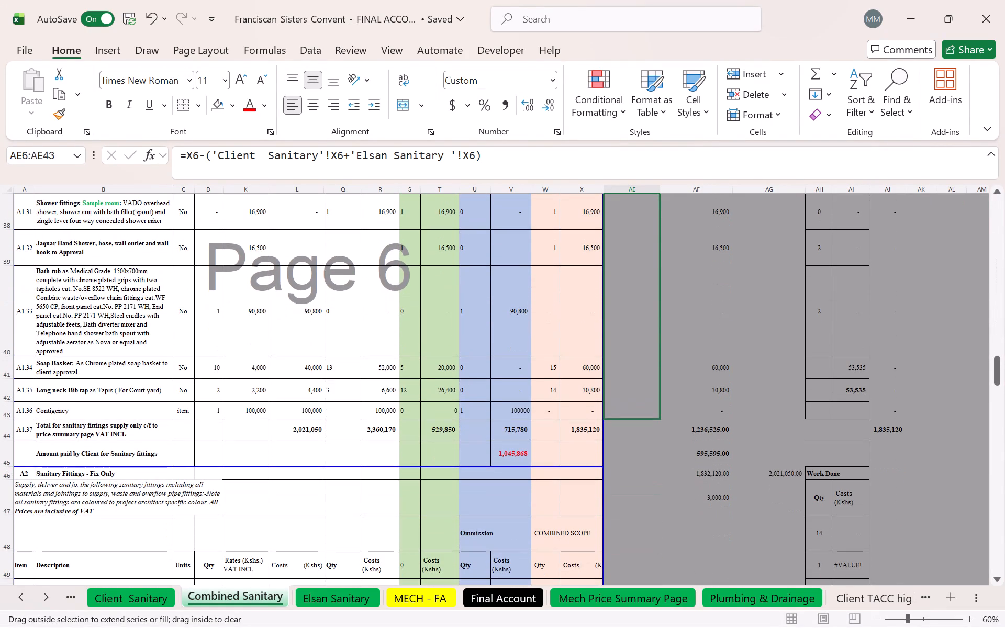
Scan the filled differences in column AE from the contingency row up to item A1.01 for any non-zero item.
{"action": "scroll", "coordinate": [631, 413], "scroll_direction": "up", "scroll_amount": 10}
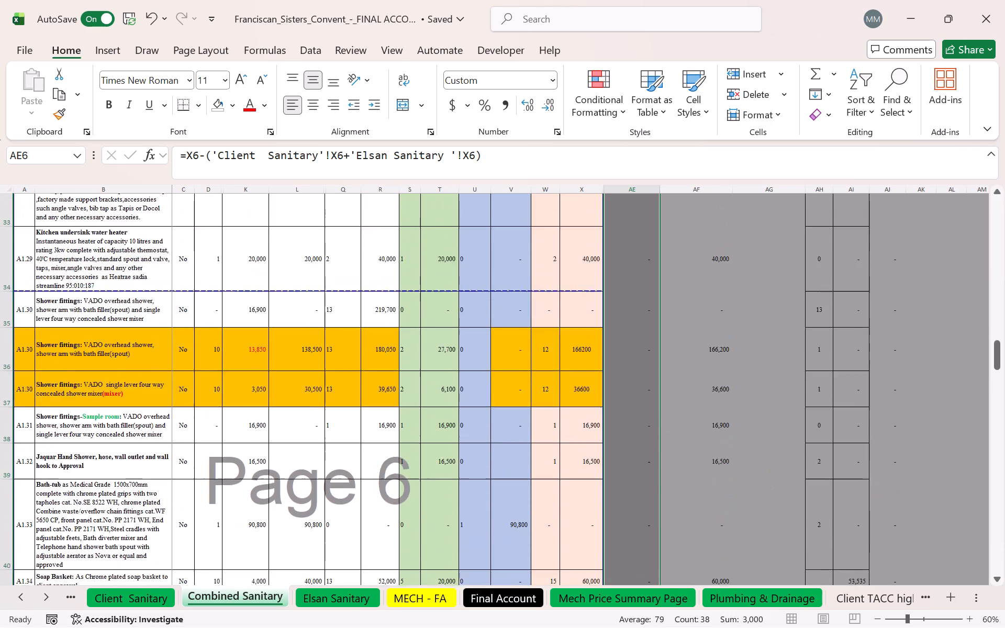
{"action": "scroll", "coordinate": [634, 409], "scroll_direction": "up", "scroll_amount": 15}
{"action": "scroll", "coordinate": [635, 407], "scroll_direction": "up", "scroll_amount": 16}
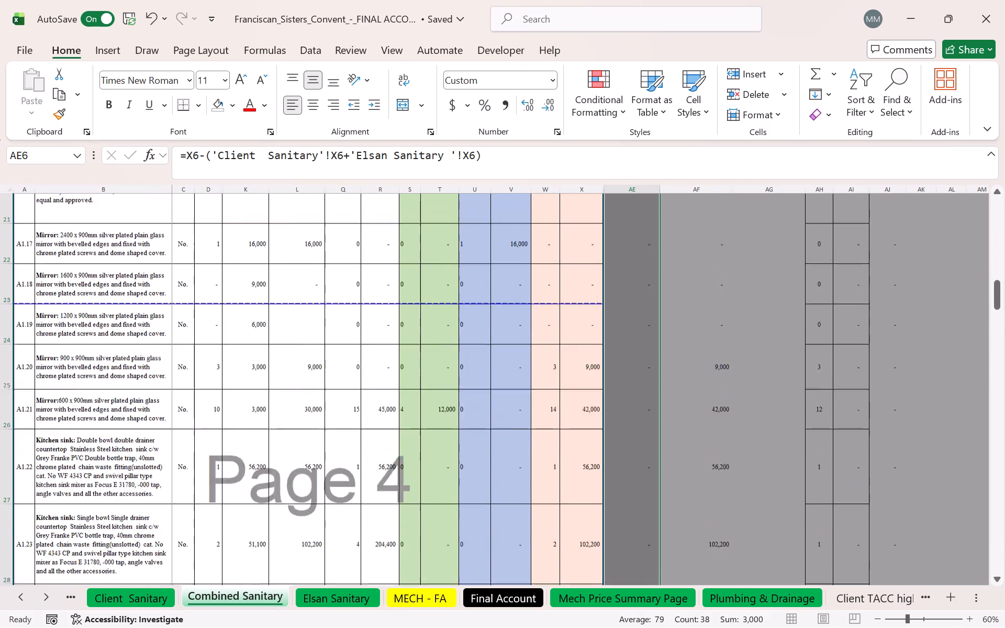
{"action": "scroll", "coordinate": [635, 406], "scroll_direction": "up", "scroll_amount": 2}
{"action": "scroll", "coordinate": [635, 406], "scroll_direction": "up", "scroll_amount": 20}
{"action": "scroll", "coordinate": [635, 406], "scroll_direction": "up", "scroll_amount": 10}
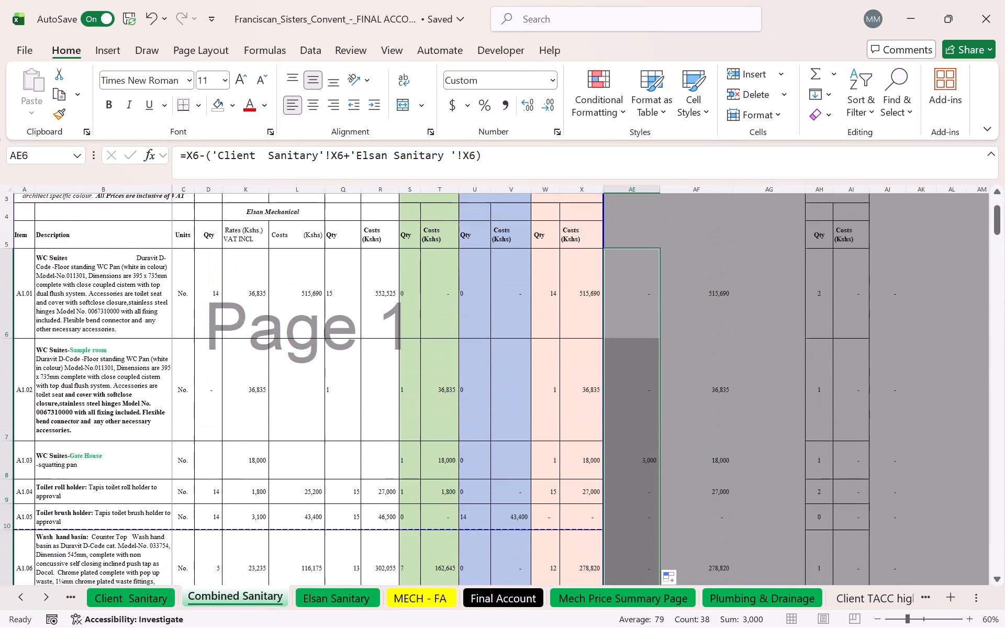
Enter an original quantity of 1 for gate house WC item A1.03 in Combined Sanitary.
{"action": "scroll", "coordinate": [634, 397], "scroll_direction": "down", "scroll_amount": 2}
{"action": "left_click", "coordinate": [634, 407]}
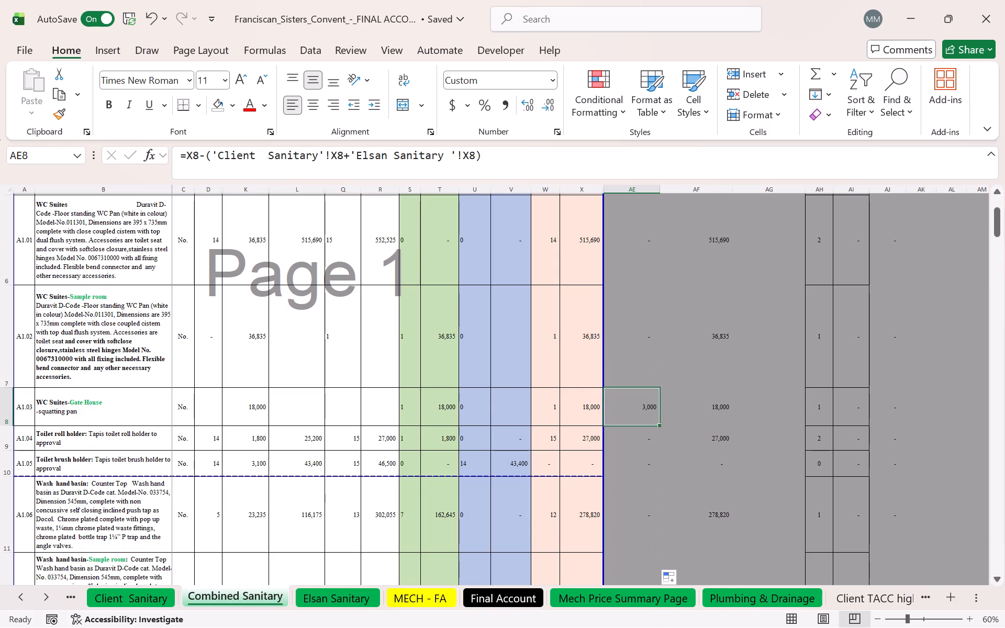
{"action": "left_click", "coordinate": [217, 409]}
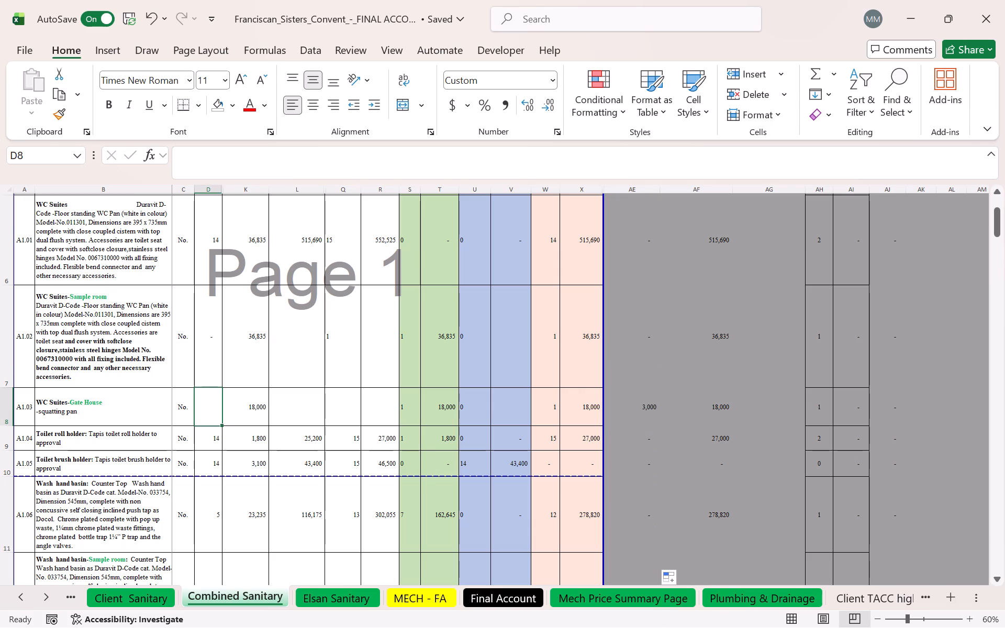
{"action": "key", "text": "1"}
{"action": "left_click", "coordinate": [299, 445]}
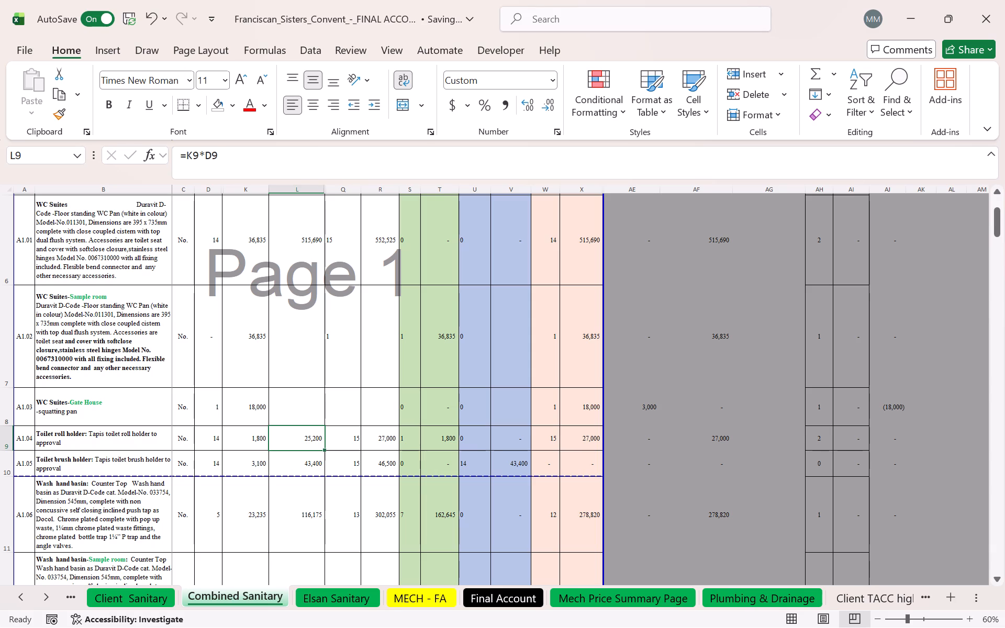
Compare the gate house item A1.03 quantities and rates across Elsan Sanitary, Client Sanitary and Combined Sanitary.
{"action": "left_click", "coordinate": [319, 600]}
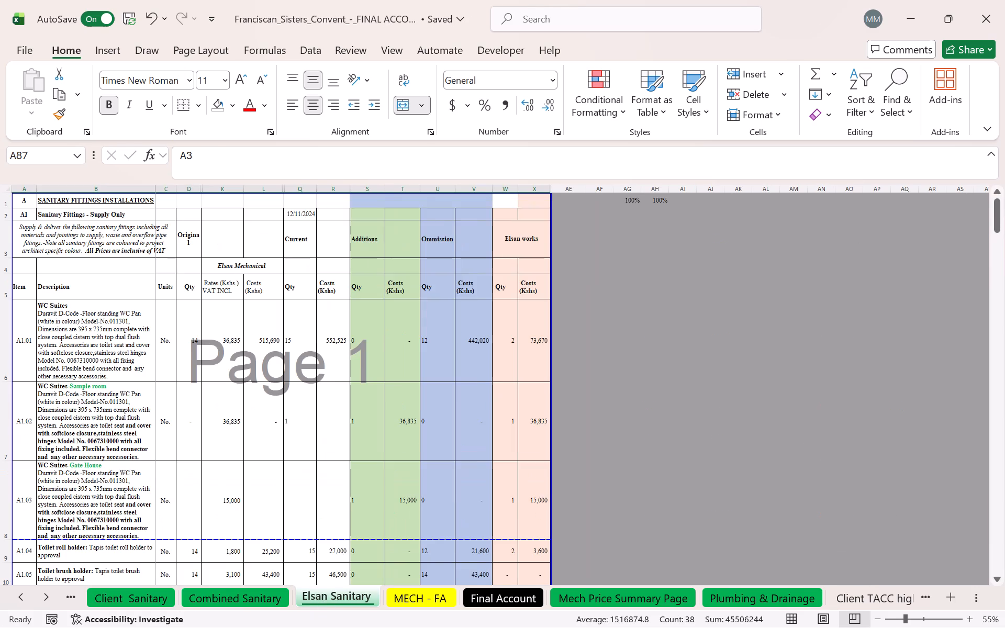
{"action": "scroll", "coordinate": [352, 393], "scroll_direction": "down", "scroll_amount": 3}
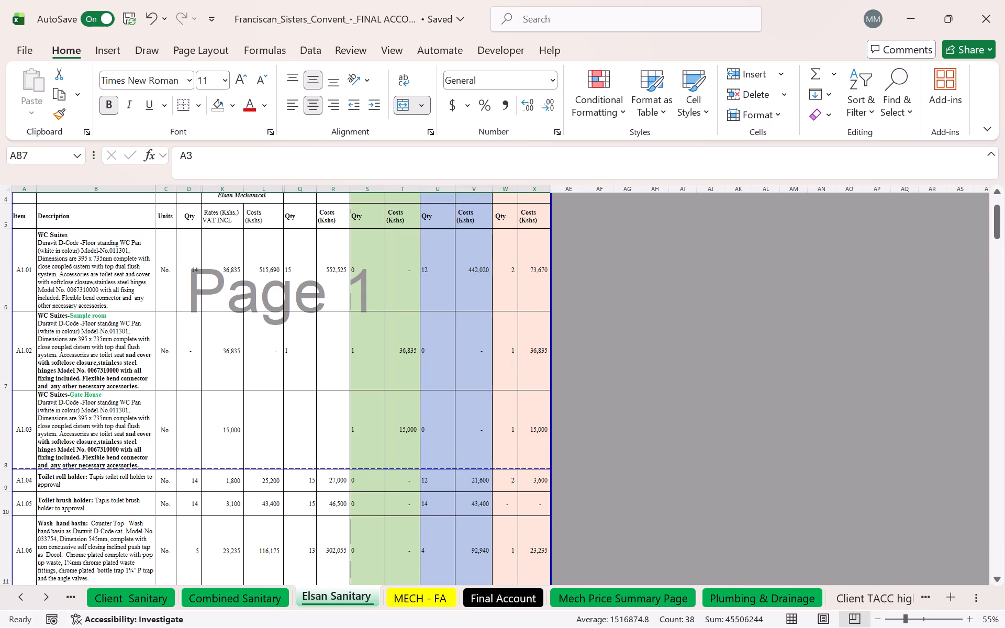
{"action": "scroll", "coordinate": [349, 395], "scroll_direction": "down", "scroll_amount": 5}
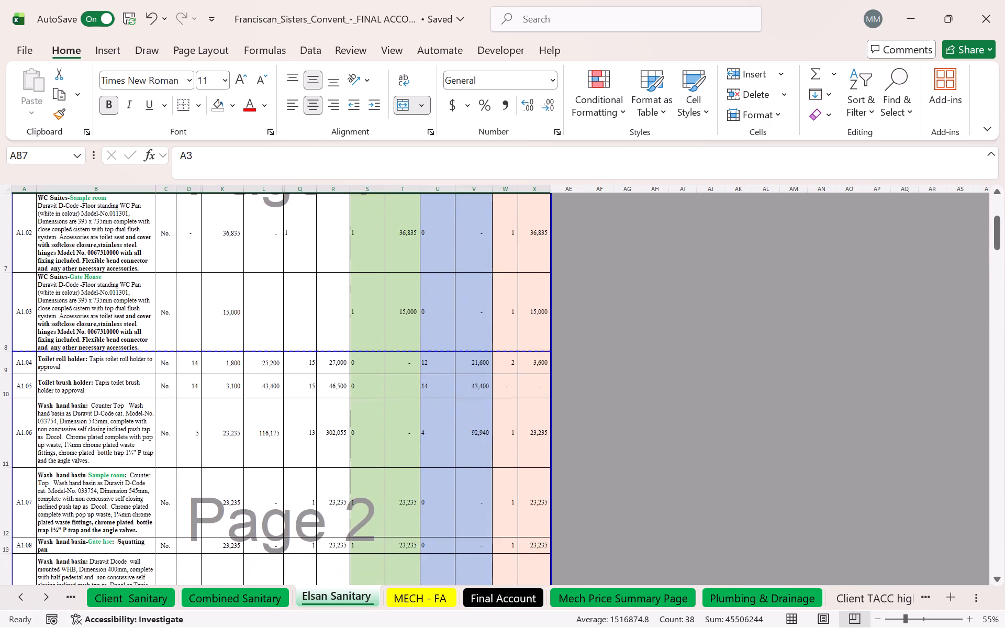
{"action": "scroll", "coordinate": [349, 395], "scroll_direction": "down", "scroll_amount": 2}
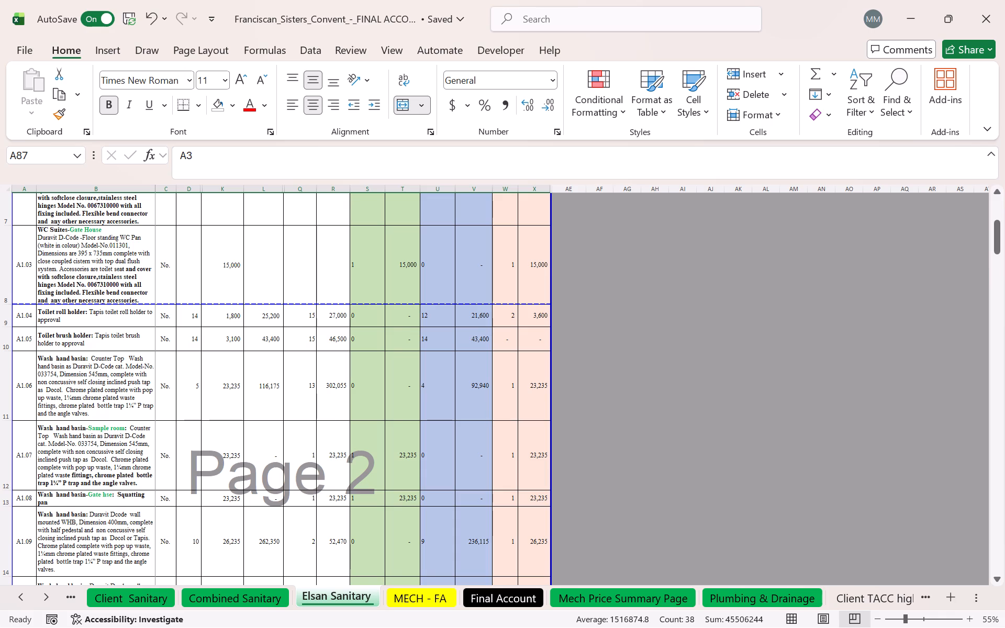
{"action": "left_click", "coordinate": [161, 596]}
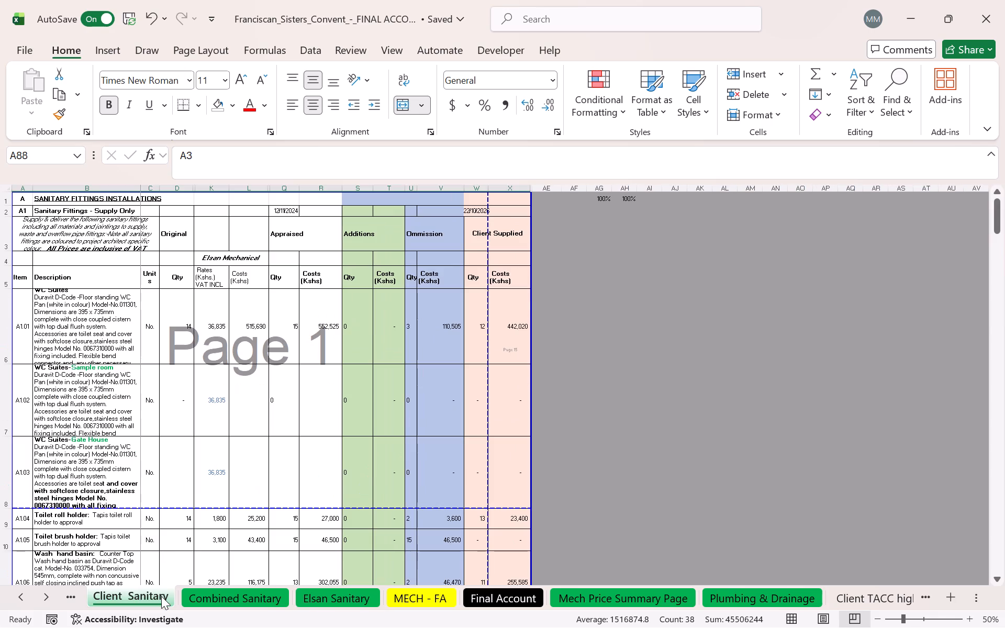
{"action": "left_click", "coordinate": [197, 596]}
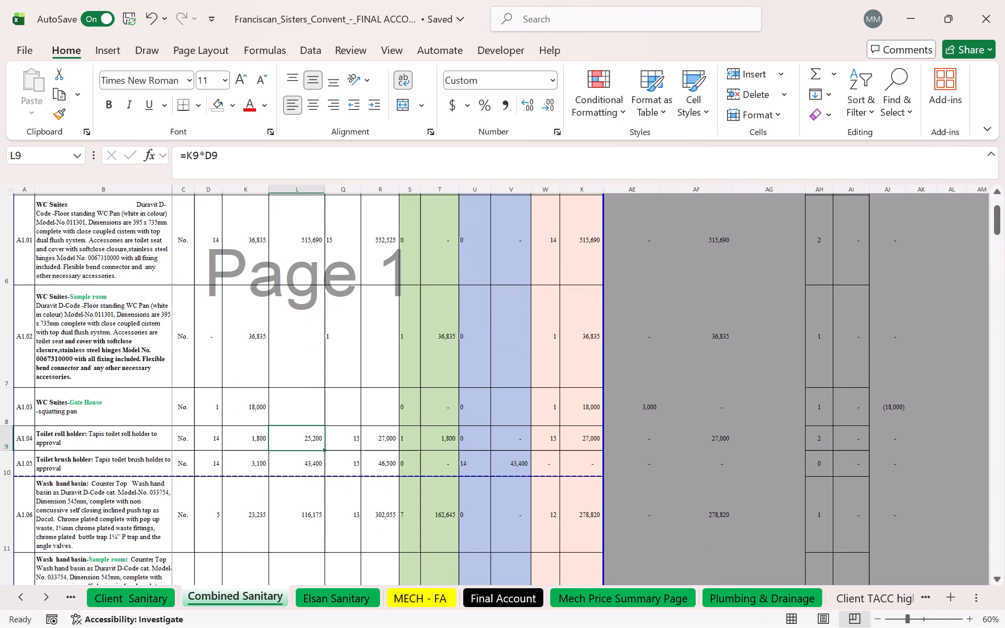
{"action": "scroll", "coordinate": [239, 418], "scroll_direction": "up", "scroll_amount": 4}
{"action": "scroll", "coordinate": [239, 418], "scroll_direction": "down", "scroll_amount": 1}
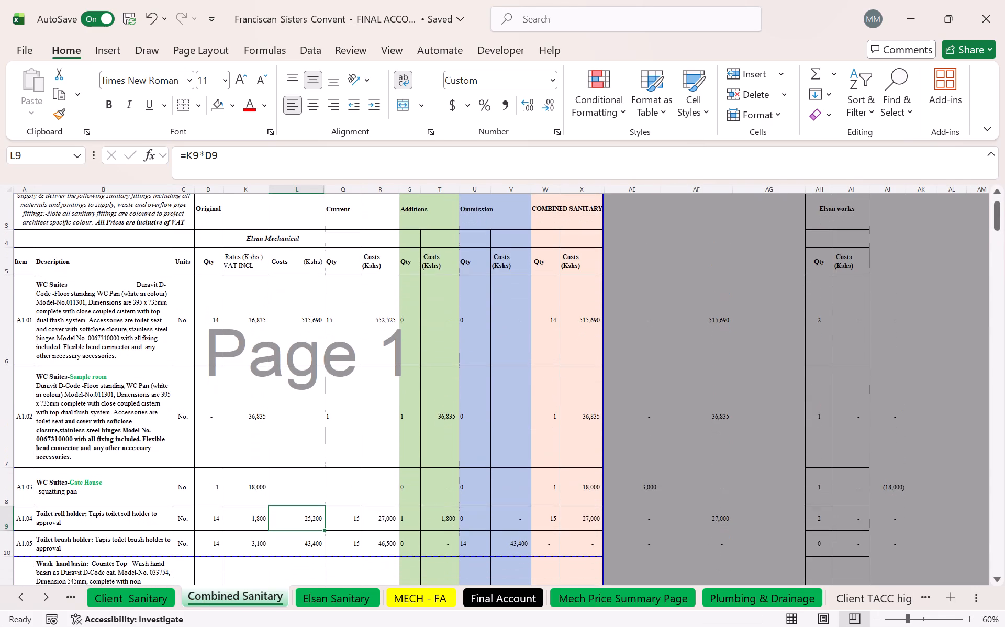
{"action": "left_click", "coordinate": [243, 487]}
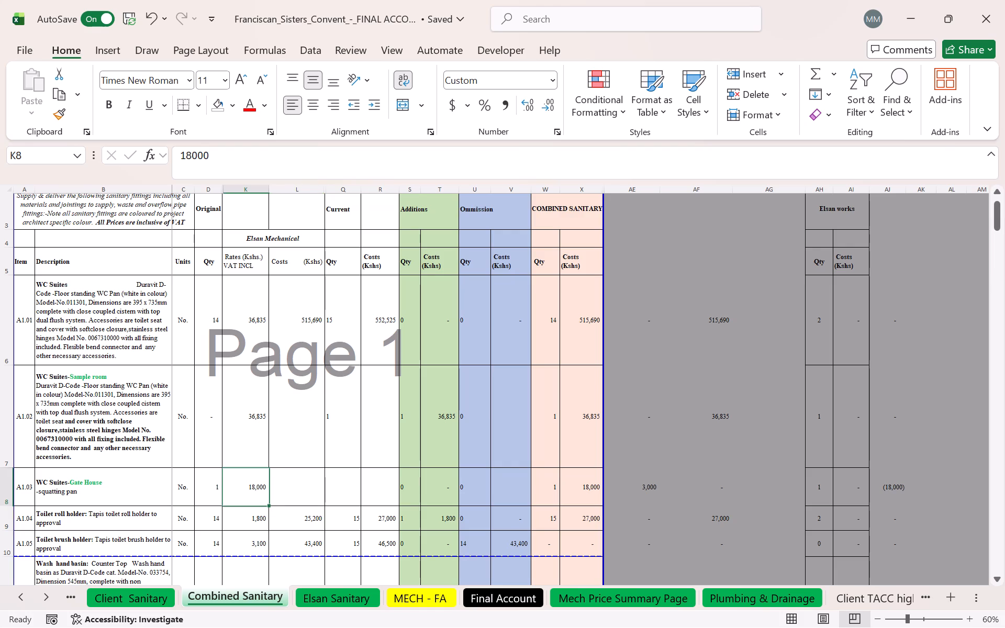
Set the rate for gate house squatting pan item A1.08 in Elsan Sanitary to 18,000.
{"action": "left_click", "coordinate": [307, 593]}
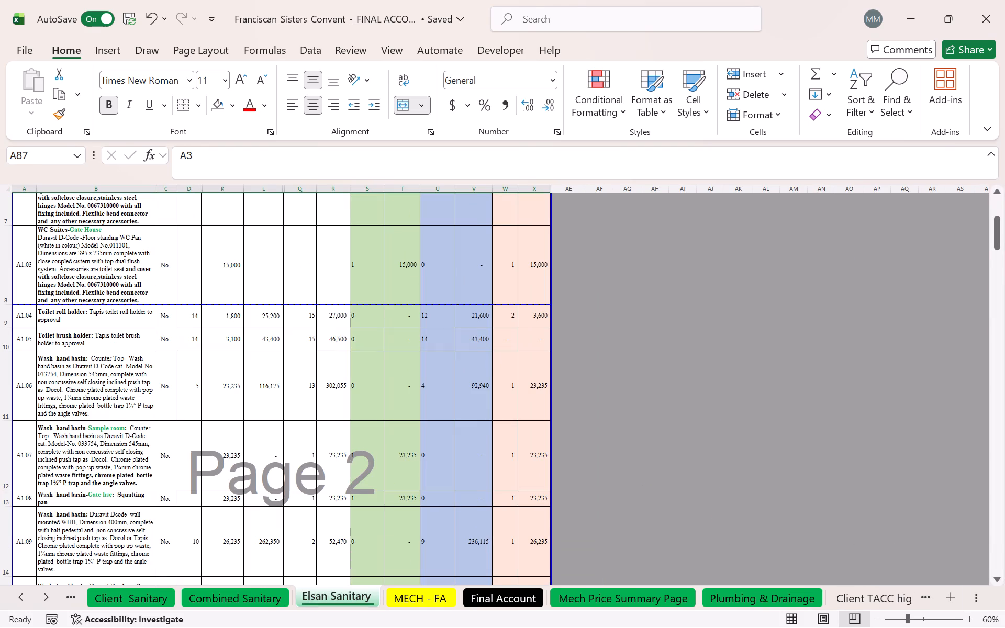
{"action": "left_click", "coordinate": [234, 501]}
{"action": "key", "text": "1"}
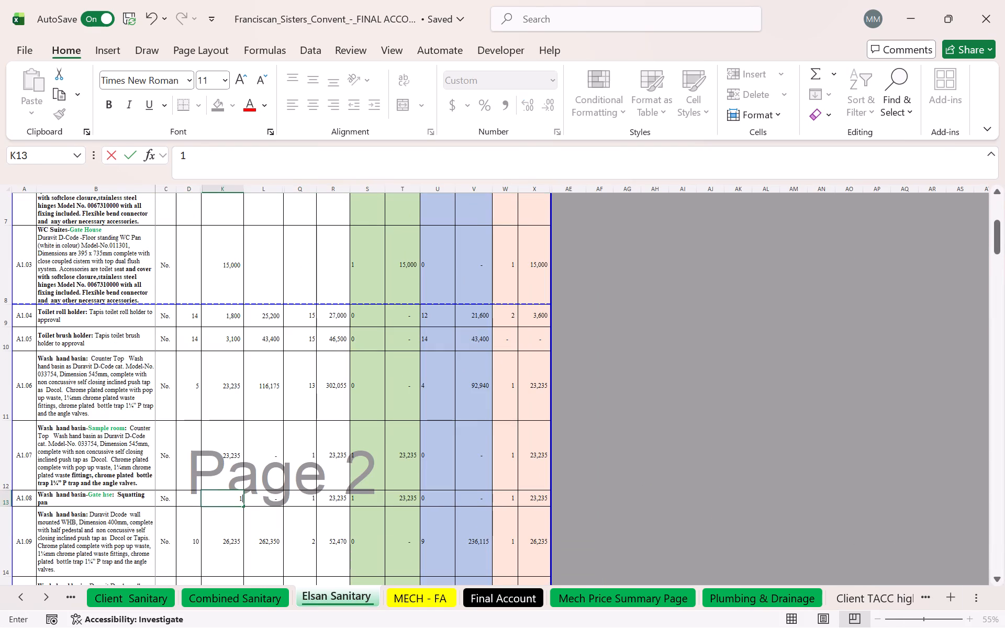
{"action": "type", "text": "8000"}
{"action": "left_click", "coordinate": [307, 521]}
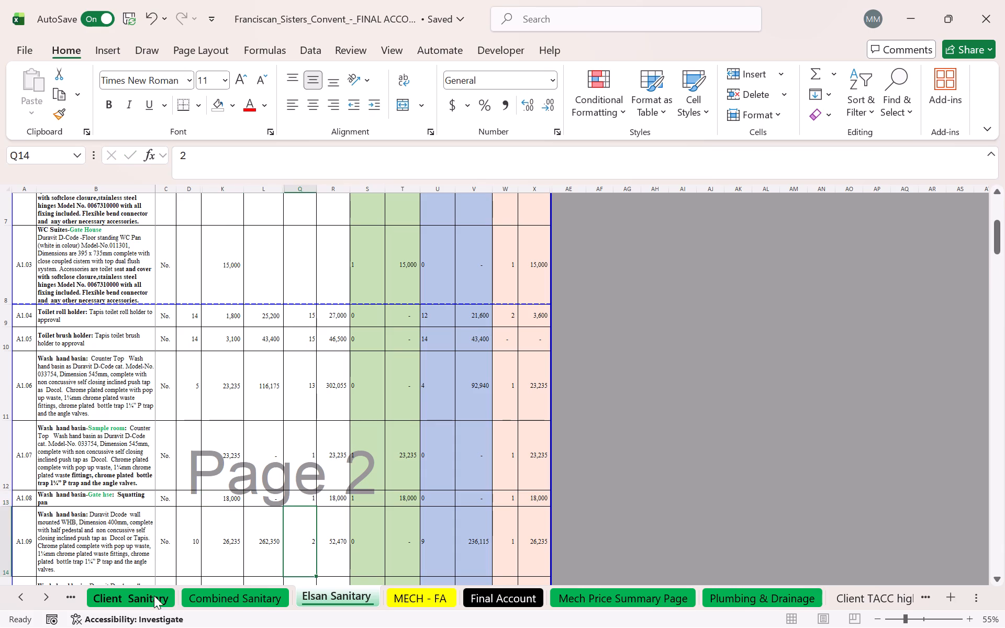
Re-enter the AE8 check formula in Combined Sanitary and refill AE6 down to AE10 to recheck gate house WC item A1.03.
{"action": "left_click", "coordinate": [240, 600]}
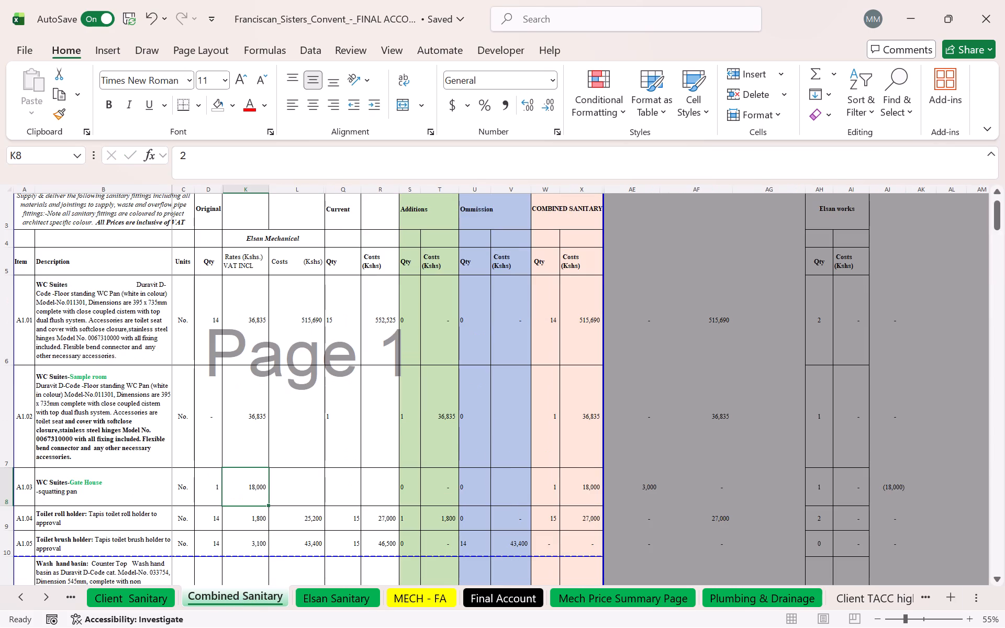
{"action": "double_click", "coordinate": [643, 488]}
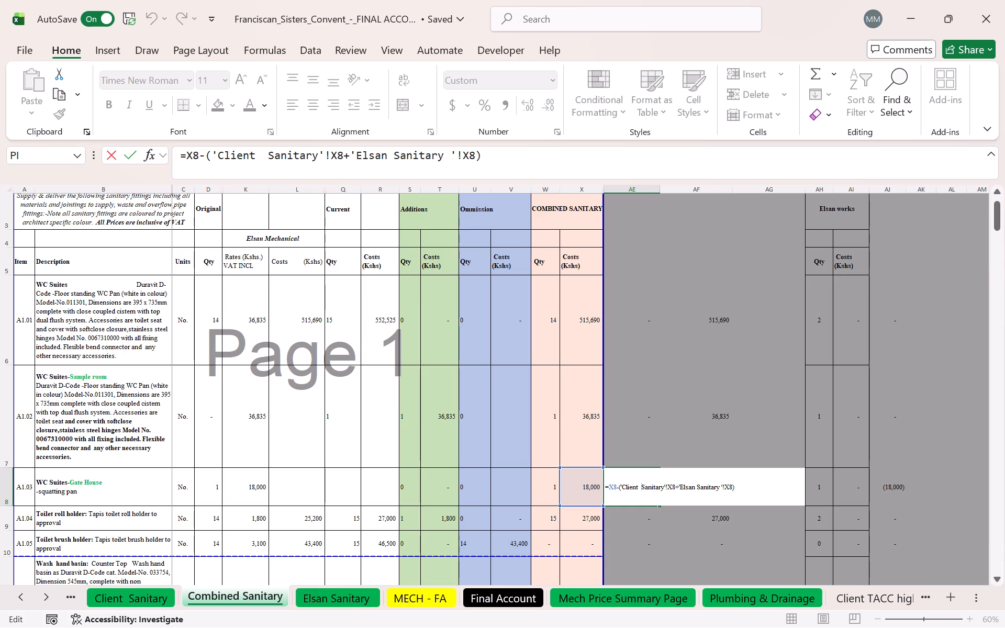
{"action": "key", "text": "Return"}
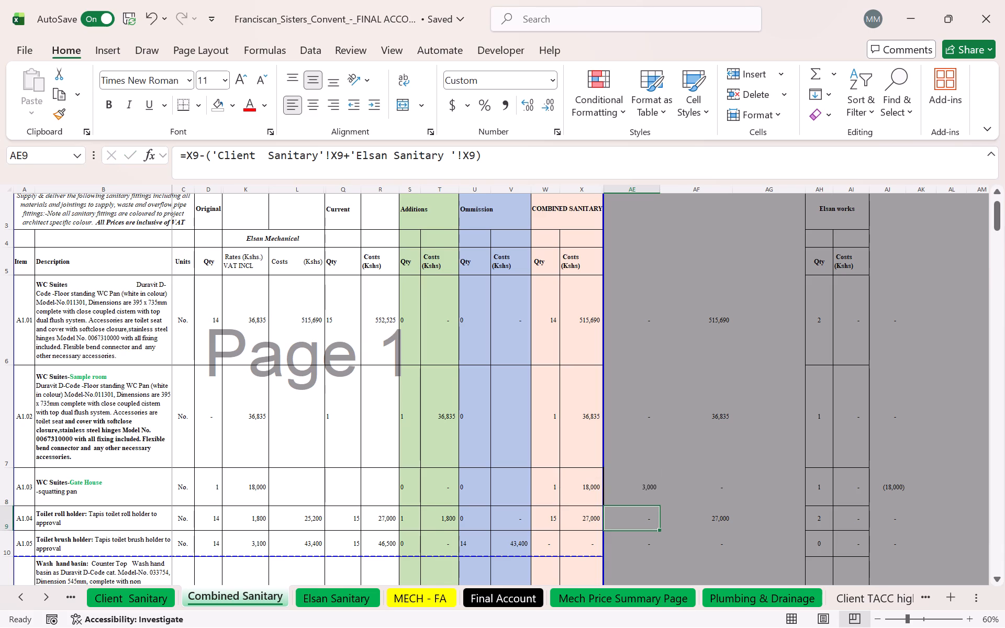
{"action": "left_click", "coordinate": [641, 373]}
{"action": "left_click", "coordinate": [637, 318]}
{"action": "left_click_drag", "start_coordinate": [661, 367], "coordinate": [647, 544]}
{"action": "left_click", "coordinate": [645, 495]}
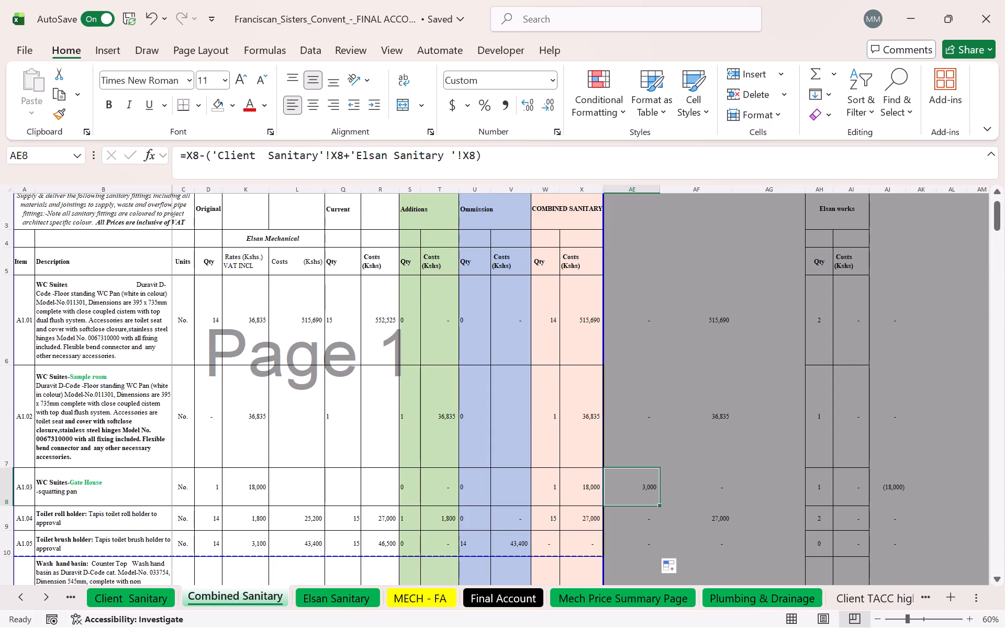
Compare the gate house rows in Client Sanitary and Elsan Sanitary, inspecting the cost formula for Elsan item A1.08.
{"action": "left_click", "coordinate": [154, 597]}
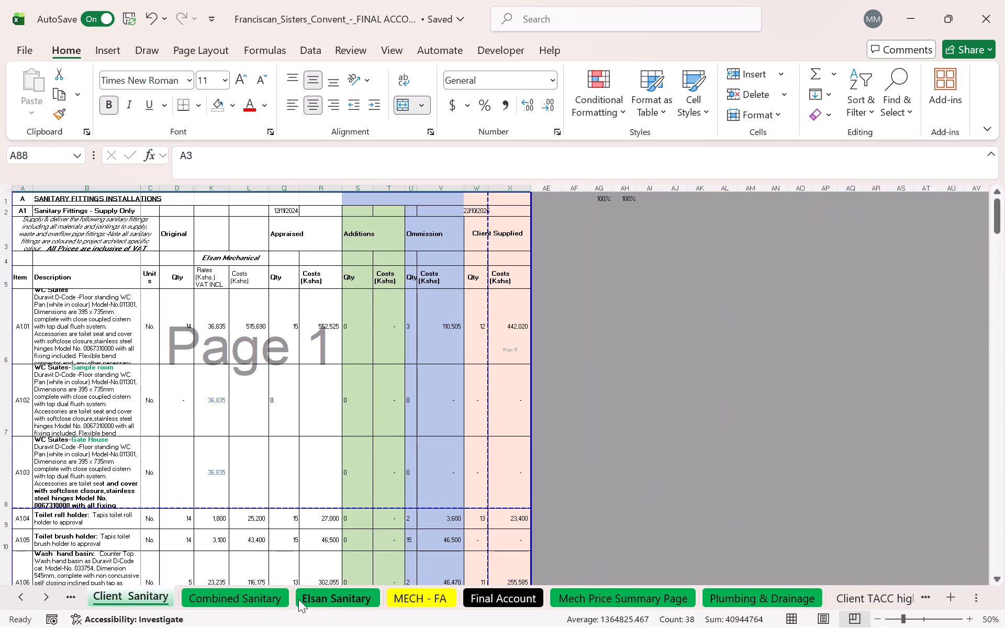
{"action": "left_click", "coordinate": [314, 600]}
{"action": "scroll", "coordinate": [456, 417], "scroll_direction": "up", "scroll_amount": 15}
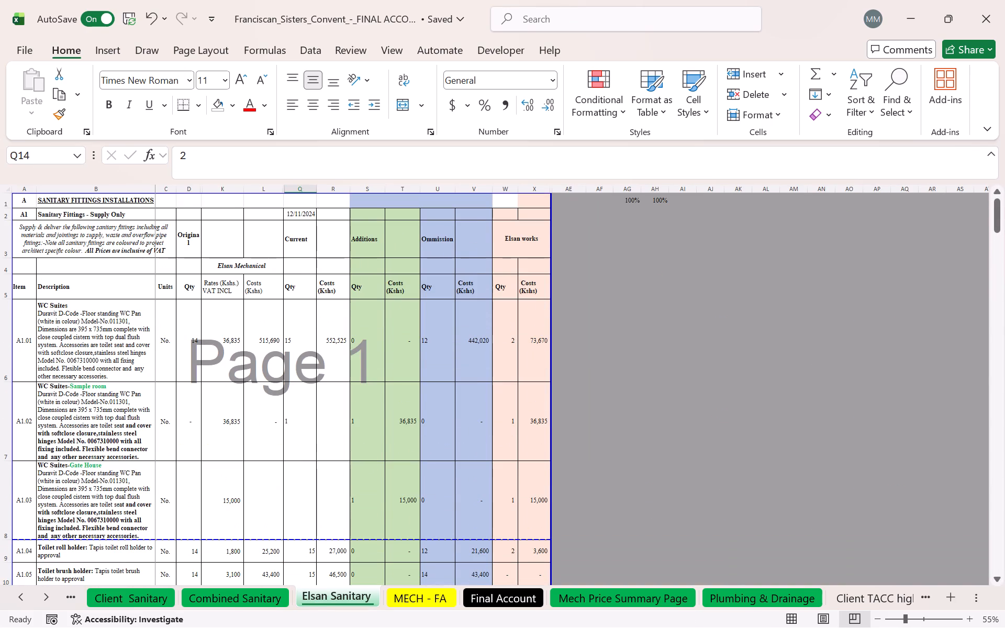
{"action": "scroll", "coordinate": [456, 416], "scroll_direction": "up", "scroll_amount": 7}
{"action": "scroll", "coordinate": [456, 412], "scroll_direction": "down", "scroll_amount": 13}
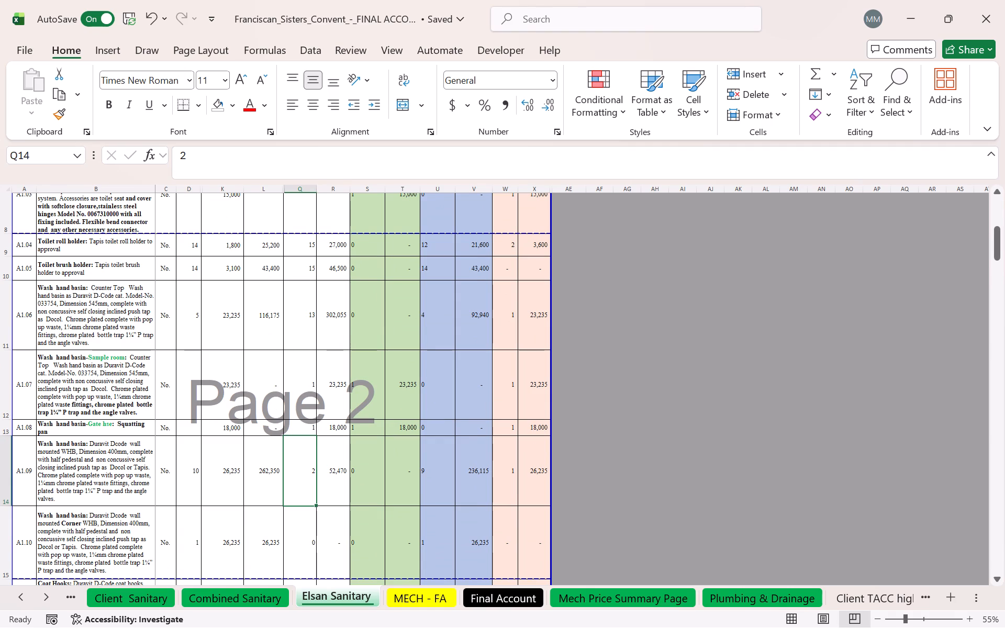
{"action": "left_click", "coordinate": [530, 425]}
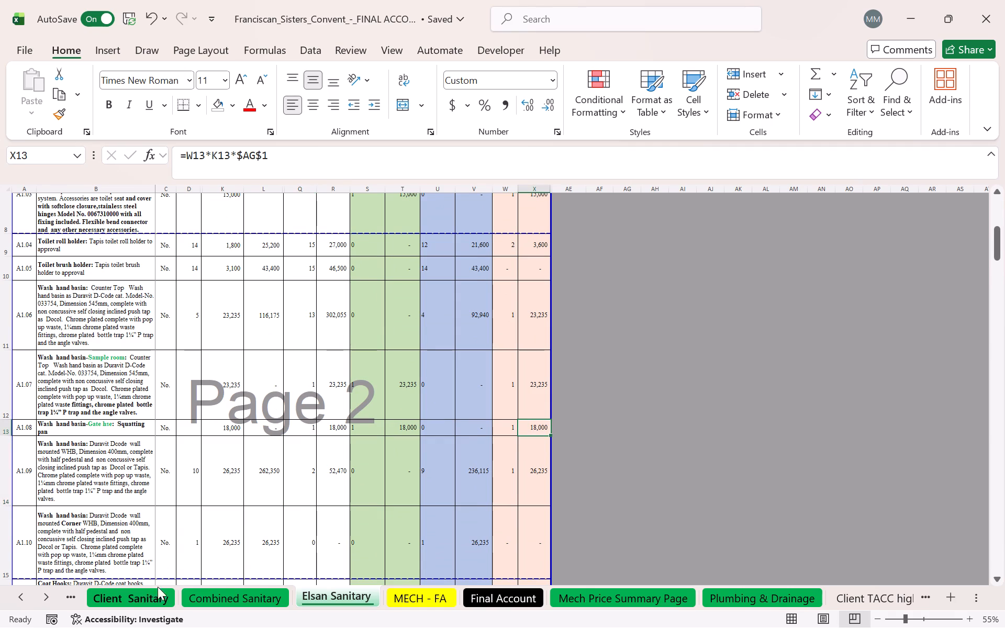
Set the rate for gate house wash hand basin item A1.08 in Client Sanitary to 18000.
{"action": "left_click", "coordinate": [135, 594]}
{"action": "scroll", "coordinate": [292, 446], "scroll_direction": "down", "scroll_amount": 2}
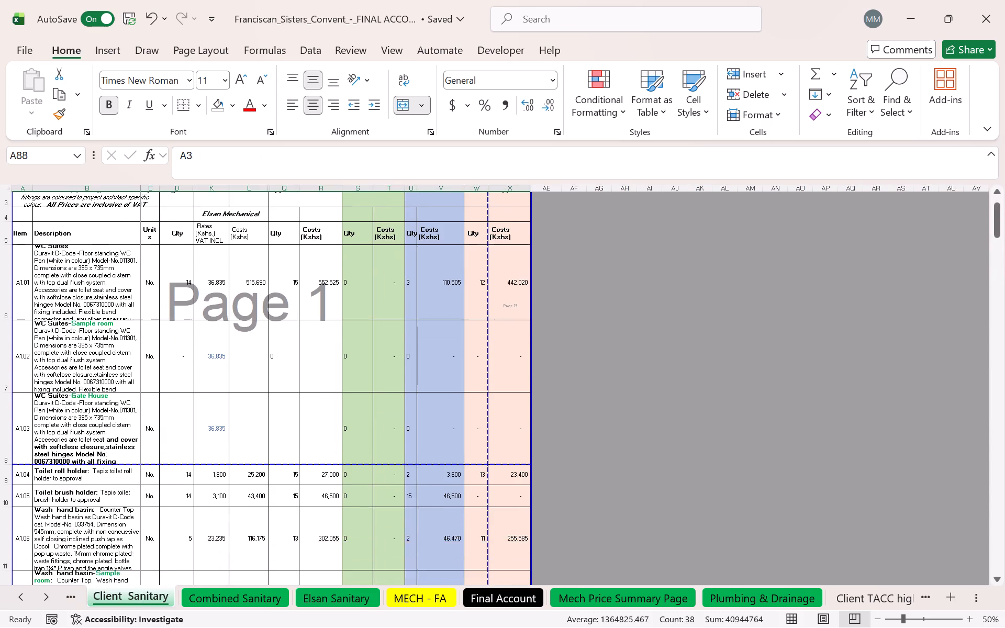
{"action": "scroll", "coordinate": [292, 446], "scroll_direction": "down", "scroll_amount": 6}
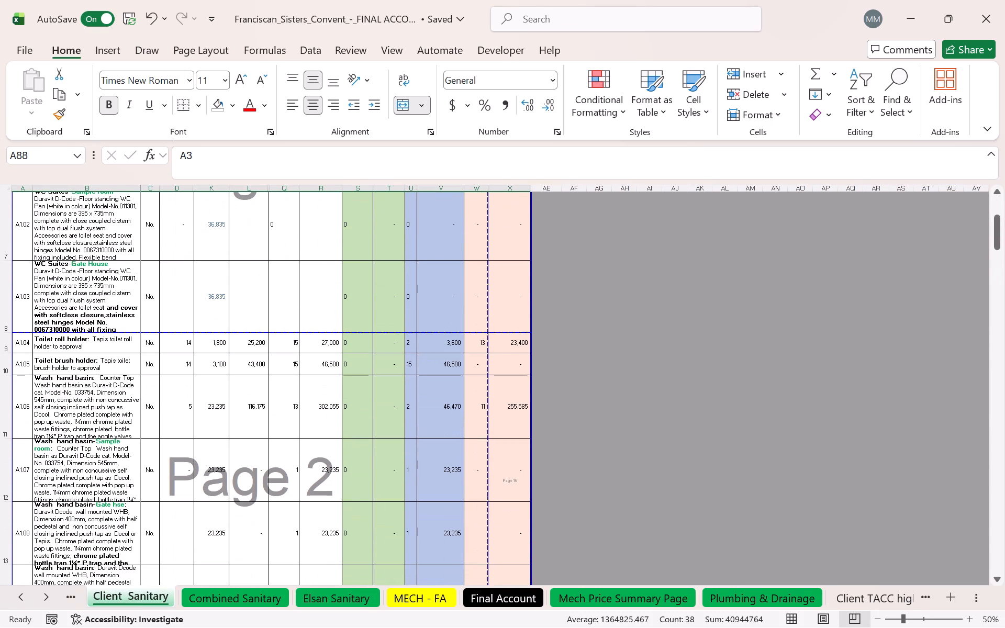
{"action": "left_click", "coordinate": [213, 537]}
{"action": "type", "text": "18000"}
{"action": "left_click", "coordinate": [257, 538]}
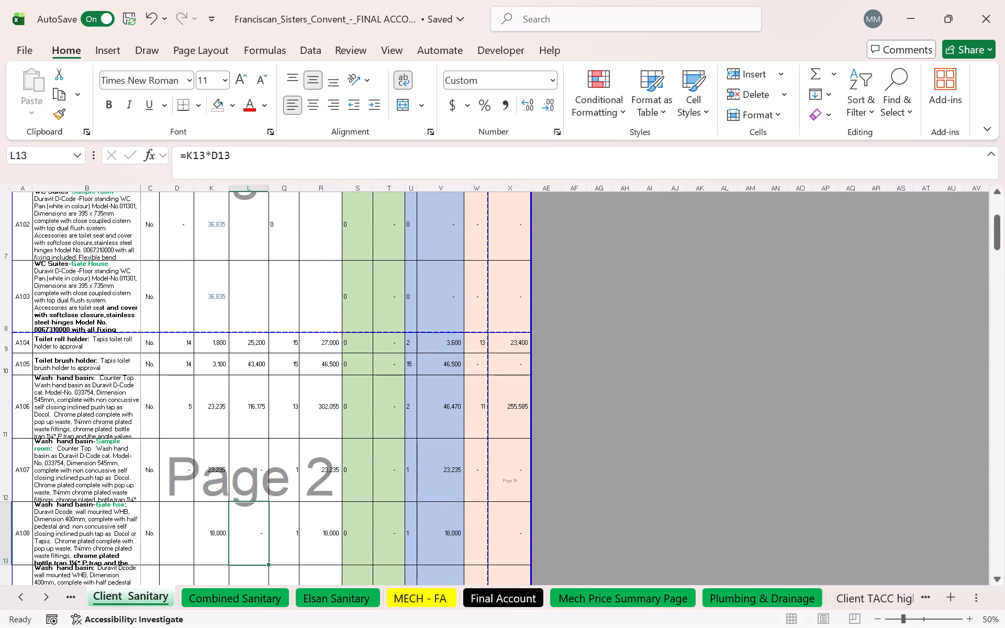
Re-enter the AE6 check formula in Combined Sanitary and refill it down to AE43, through the contingency row.
{"action": "left_click", "coordinate": [244, 600]}
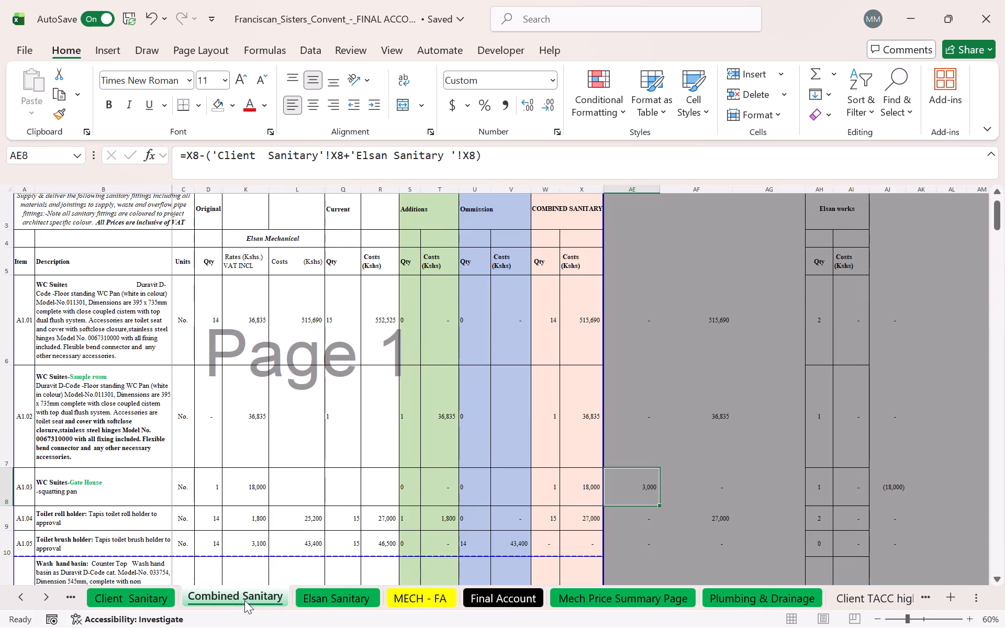
{"action": "left_click", "coordinate": [645, 323]}
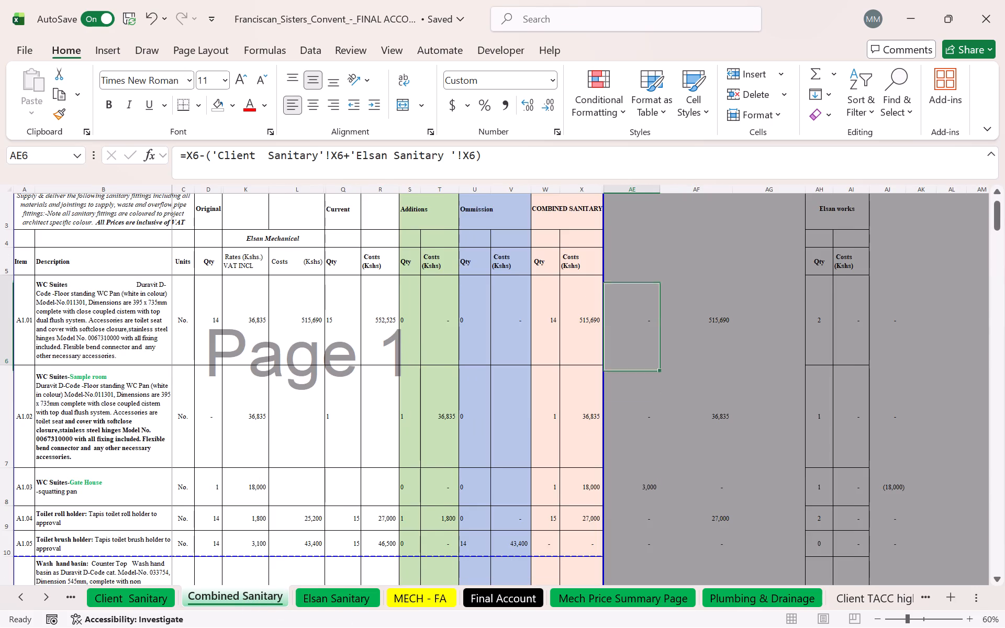
{"action": "double_click", "coordinate": [650, 335]}
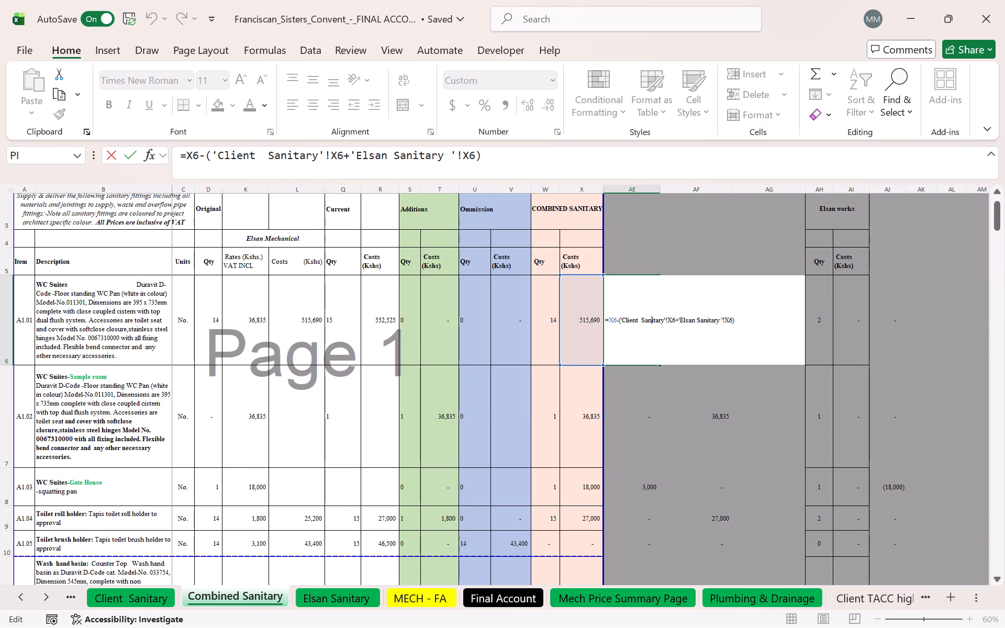
{"action": "key", "text": "Return"}
{"action": "left_click", "coordinate": [645, 328]}
{"action": "left_click_drag", "start_coordinate": [658, 362], "coordinate": [658, 430]}
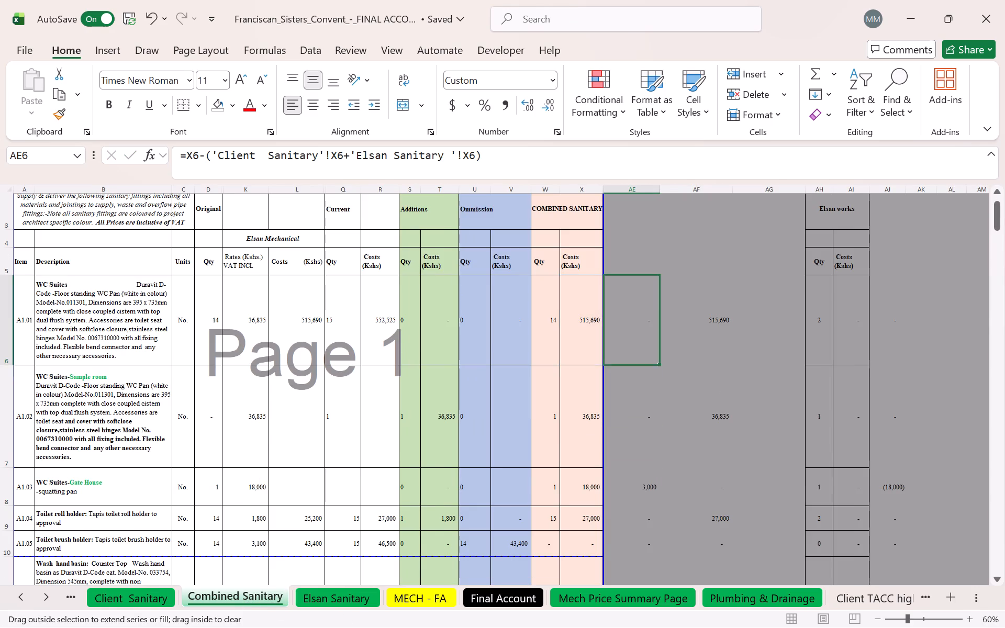
{"action": "left_click_drag", "start_coordinate": [658, 430], "coordinate": [658, 600]}
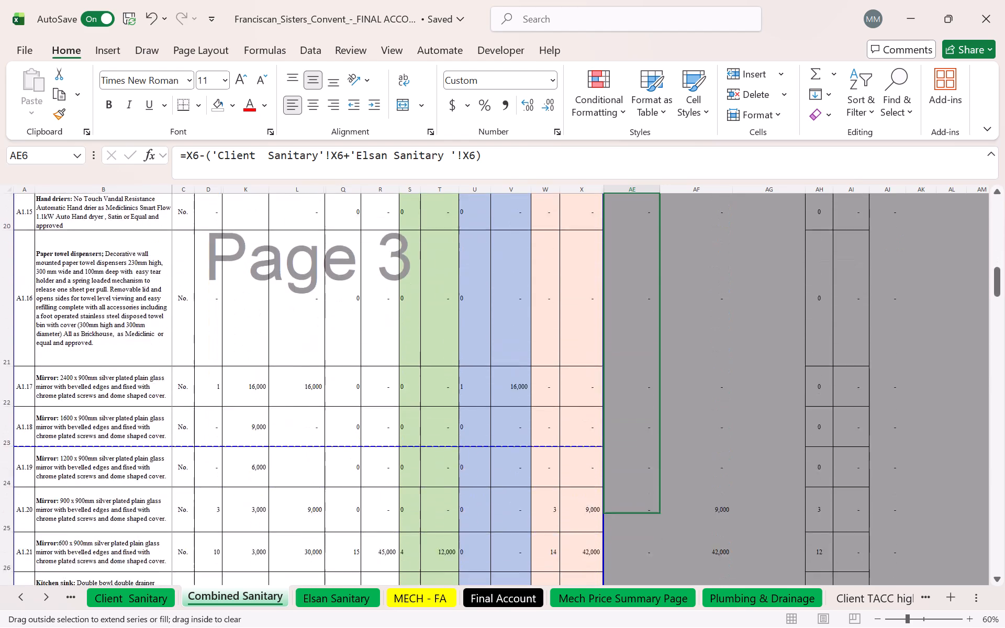
{"action": "left_click_drag", "start_coordinate": [658, 600], "coordinate": [656, 593]}
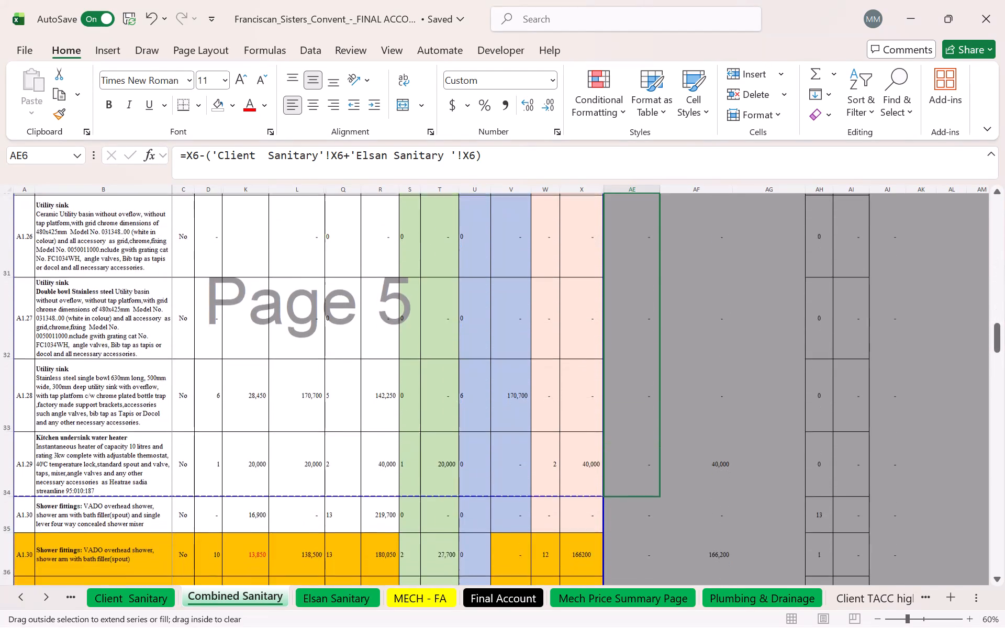
{"action": "left_click_drag", "start_coordinate": [656, 593], "coordinate": [638, 440]}
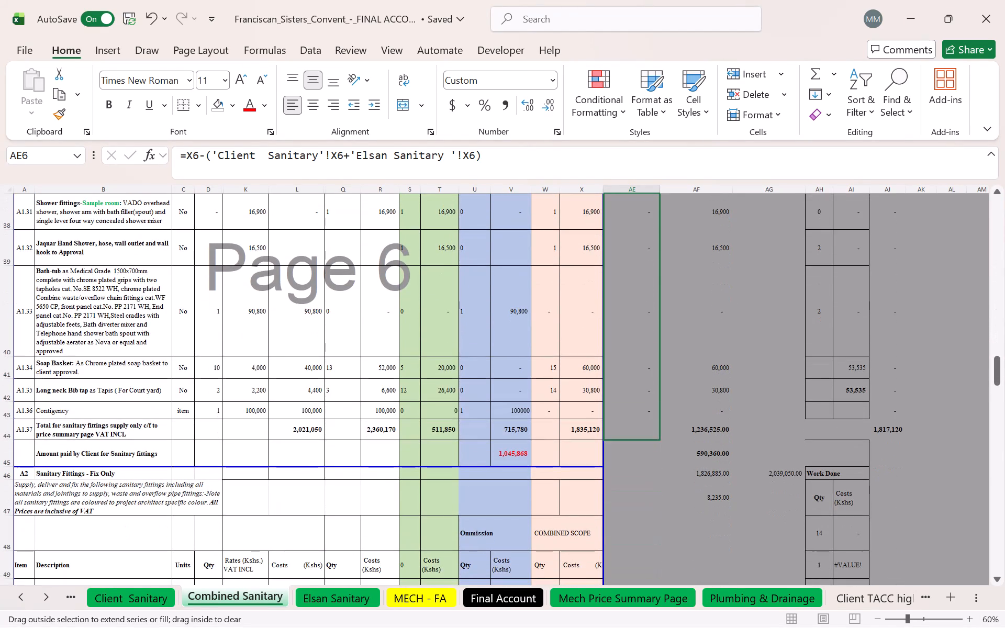
{"action": "left_click_drag", "start_coordinate": [638, 440], "coordinate": [638, 416]}
Review the AE check column in Combined Sanitary, inspecting the check formulas for gate house items A1.08 and A1.03.
{"action": "scroll", "coordinate": [632, 380], "scroll_direction": "up", "scroll_amount": 6}
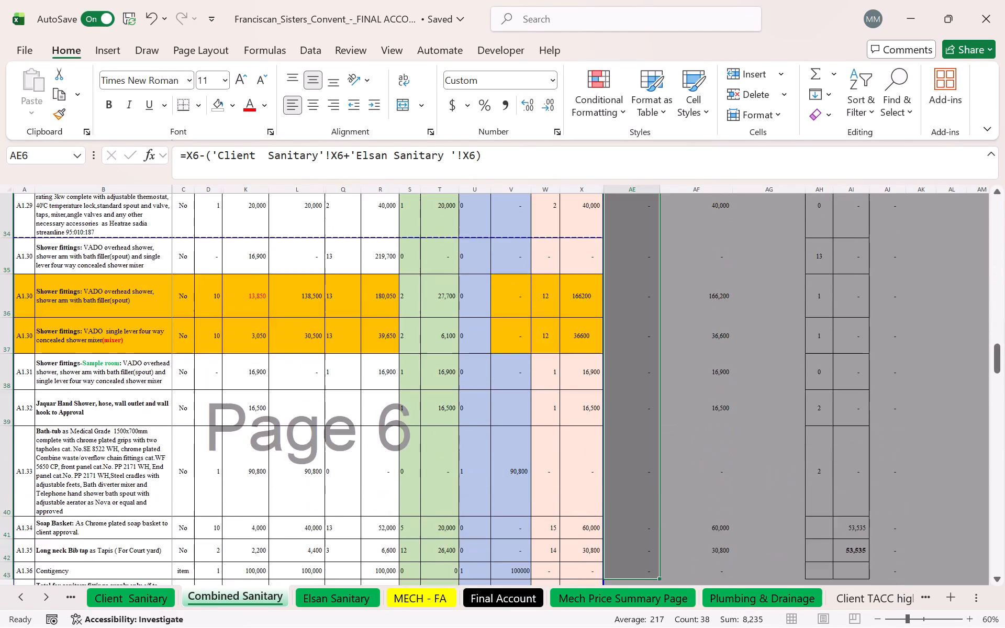
{"action": "scroll", "coordinate": [632, 380], "scroll_direction": "up", "scroll_amount": 20}
{"action": "scroll", "coordinate": [635, 378], "scroll_direction": "down", "scroll_amount": 1}
{"action": "scroll", "coordinate": [635, 378], "scroll_direction": "up", "scroll_amount": 12}
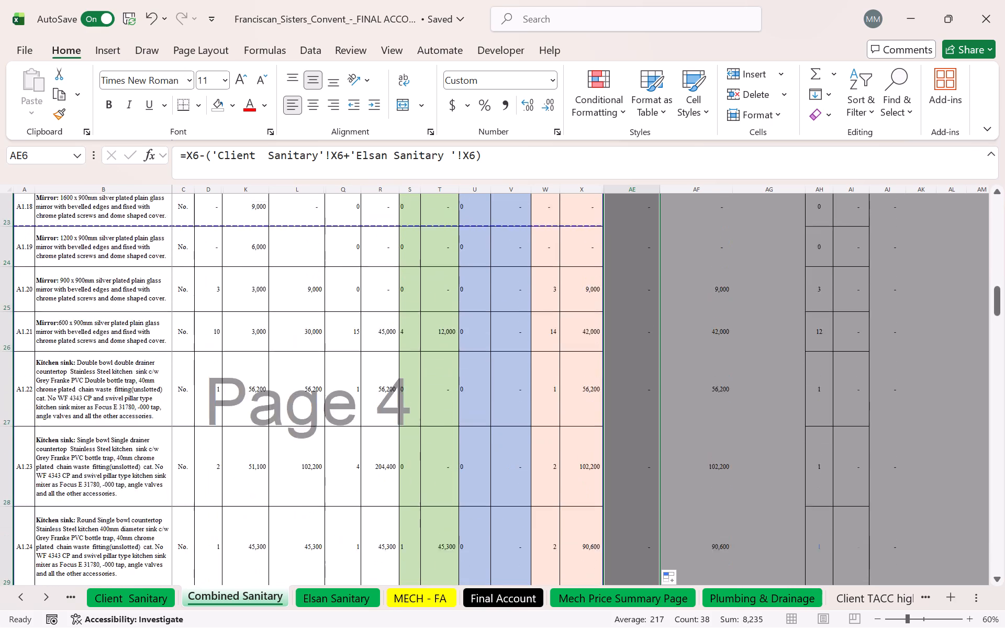
{"action": "scroll", "coordinate": [635, 378], "scroll_direction": "up", "scroll_amount": 20}
{"action": "scroll", "coordinate": [635, 378], "scroll_direction": "up", "scroll_amount": 4}
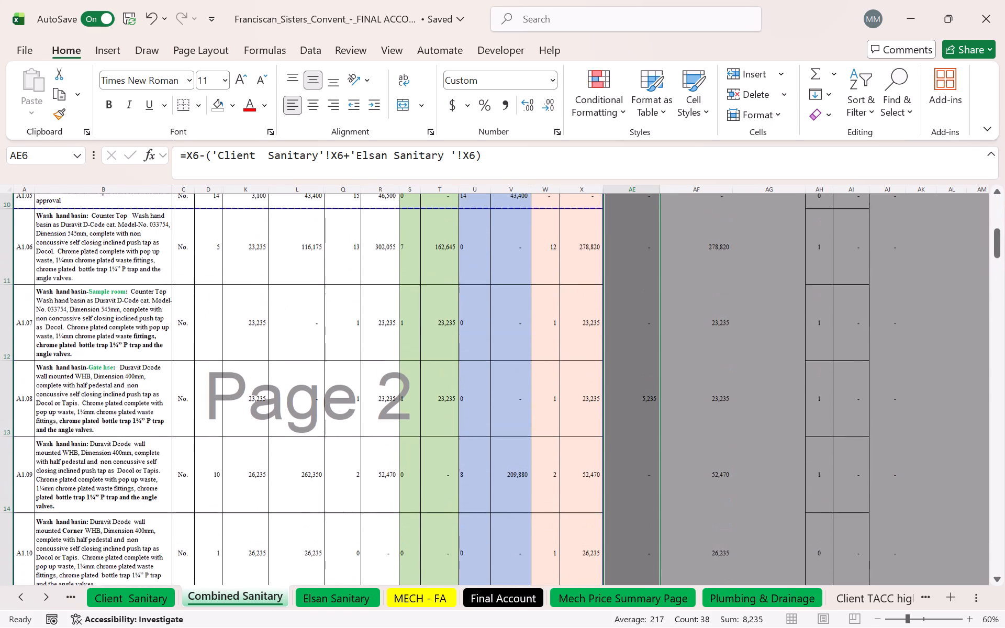
{"action": "left_click", "coordinate": [635, 406]}
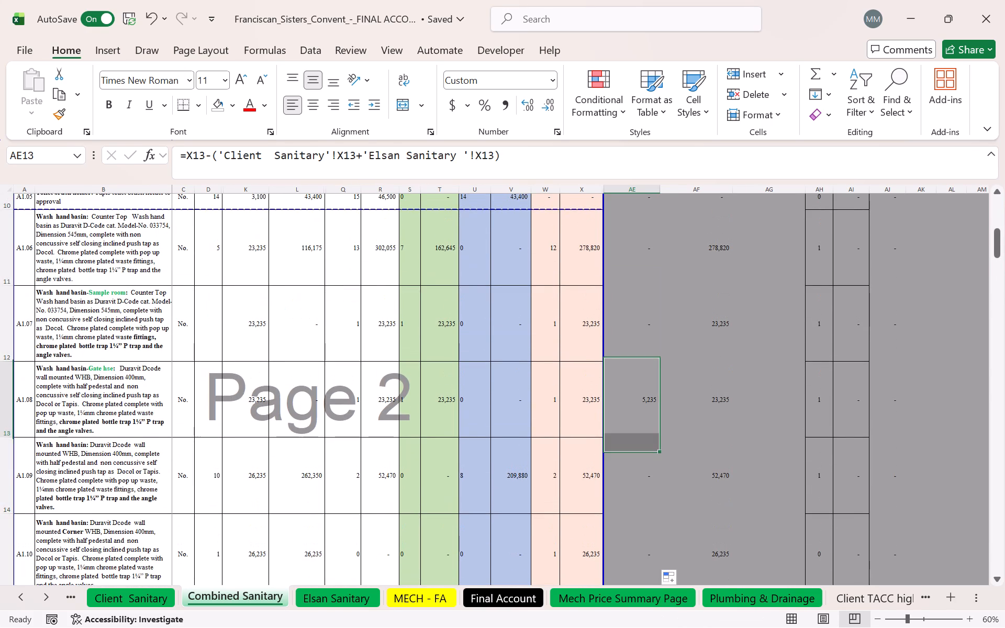
{"action": "scroll", "coordinate": [636, 406], "scroll_direction": "up", "scroll_amount": 2}
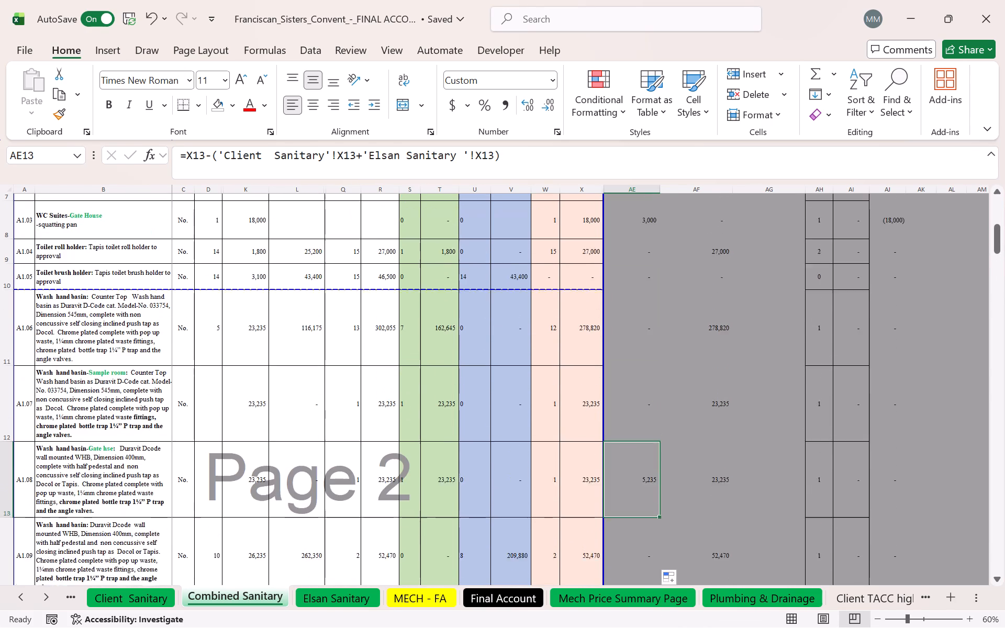
{"action": "scroll", "coordinate": [636, 406], "scroll_direction": "up", "scroll_amount": 7}
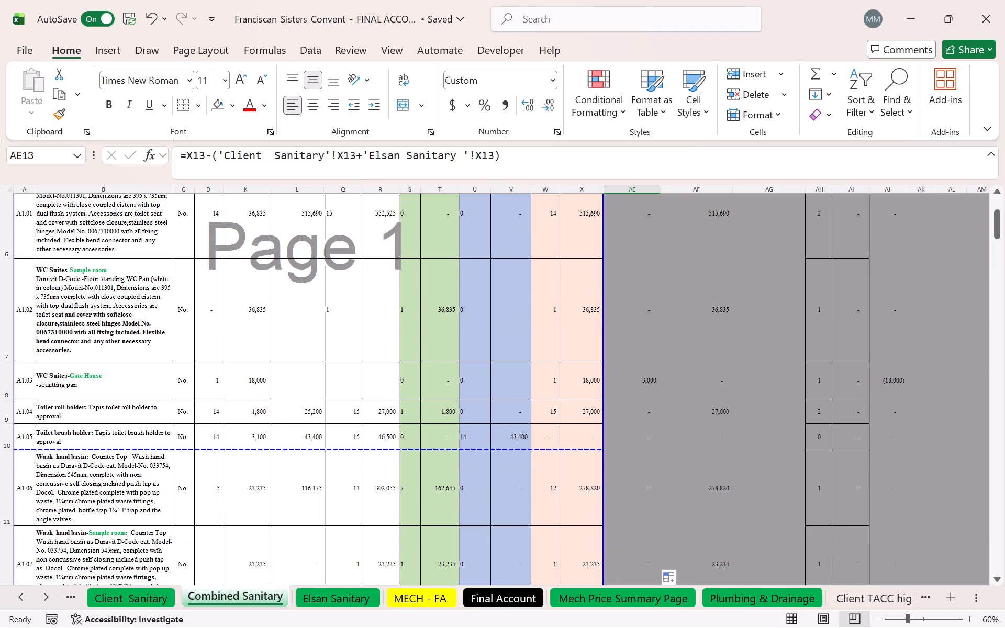
{"action": "left_click", "coordinate": [634, 387]}
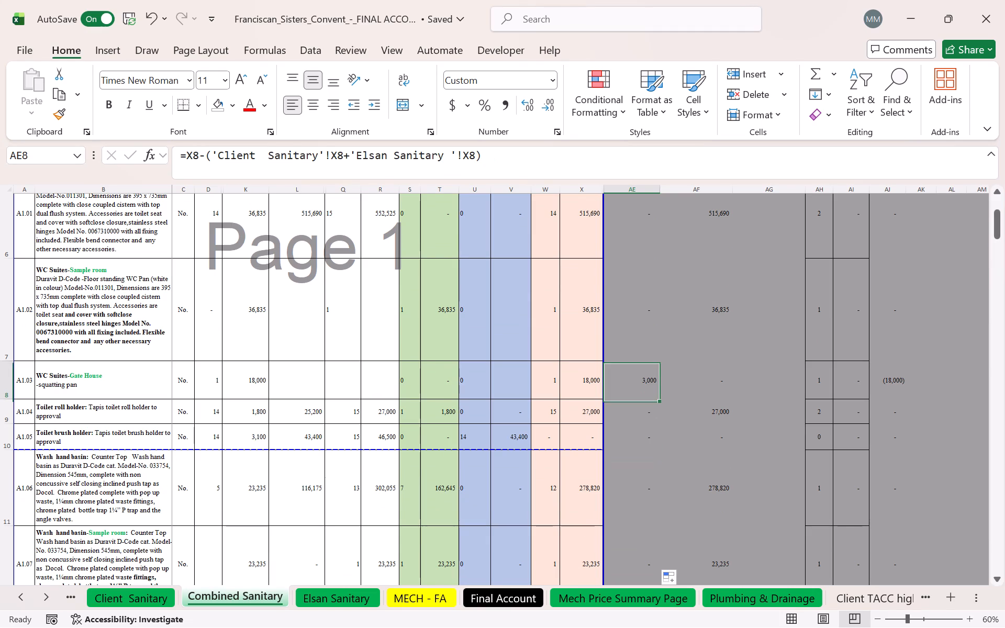
{"action": "double_click", "coordinate": [634, 387]}
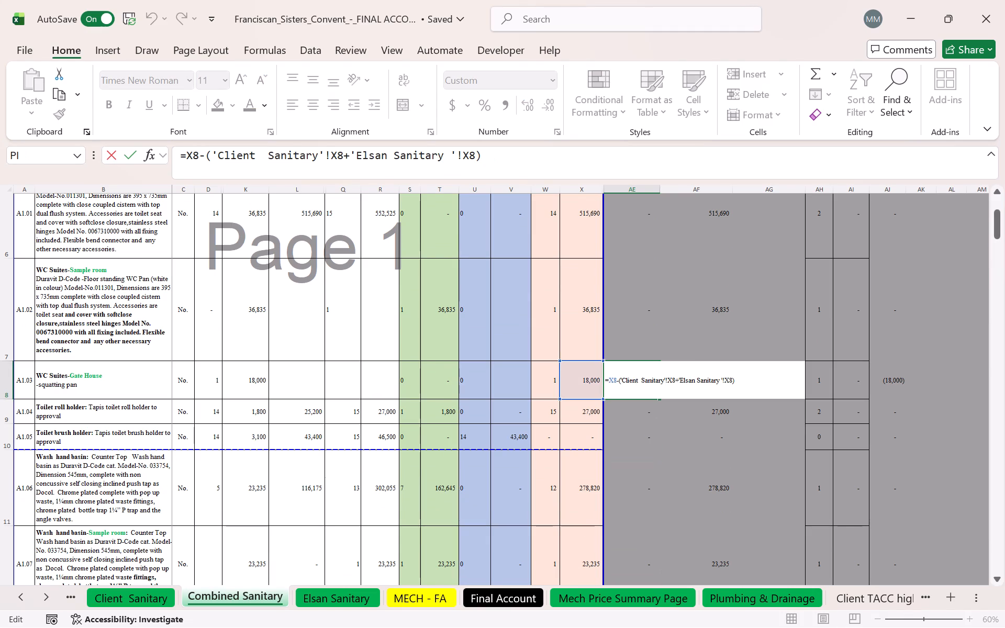
{"action": "key", "text": "Escape"}
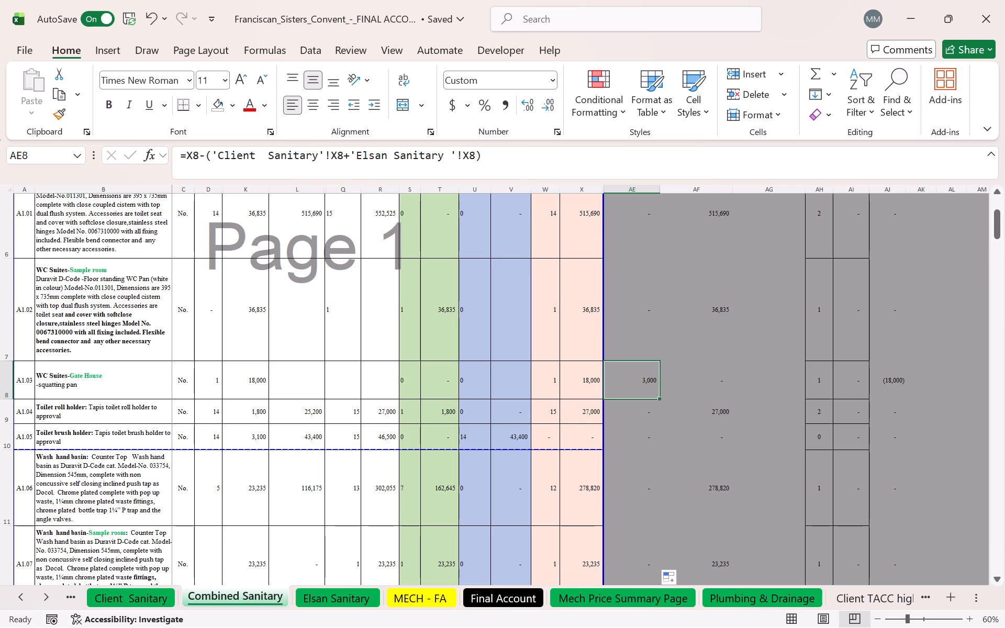
In Elsan Sanitary, replace the Duravit text under the WC Suites-Gate House heading of item A1.03 with "Squatting pan".
{"action": "left_click", "coordinate": [345, 596]}
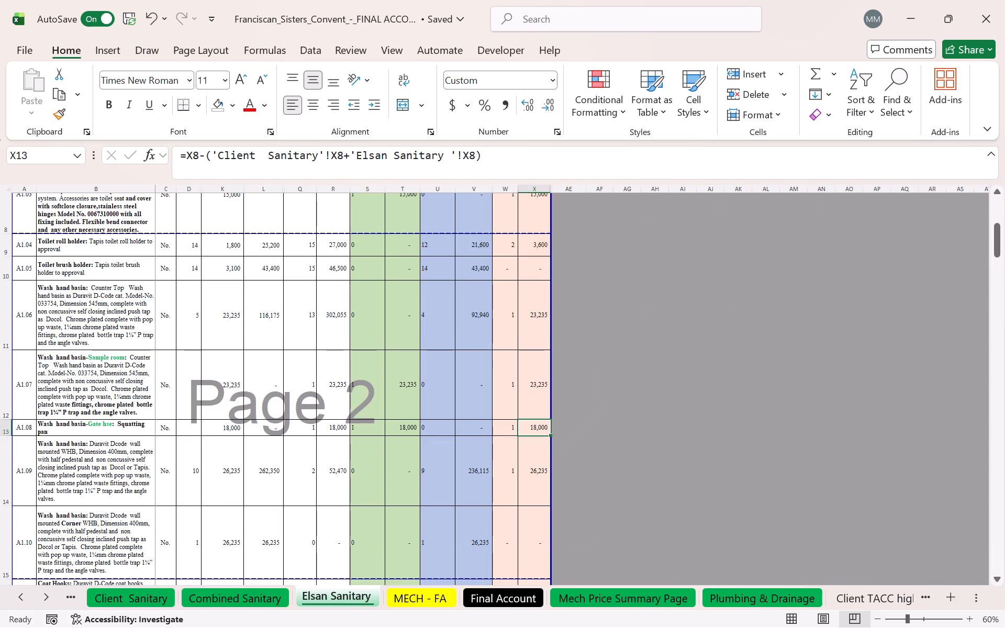
{"action": "scroll", "coordinate": [102, 373], "scroll_direction": "up", "scroll_amount": 4}
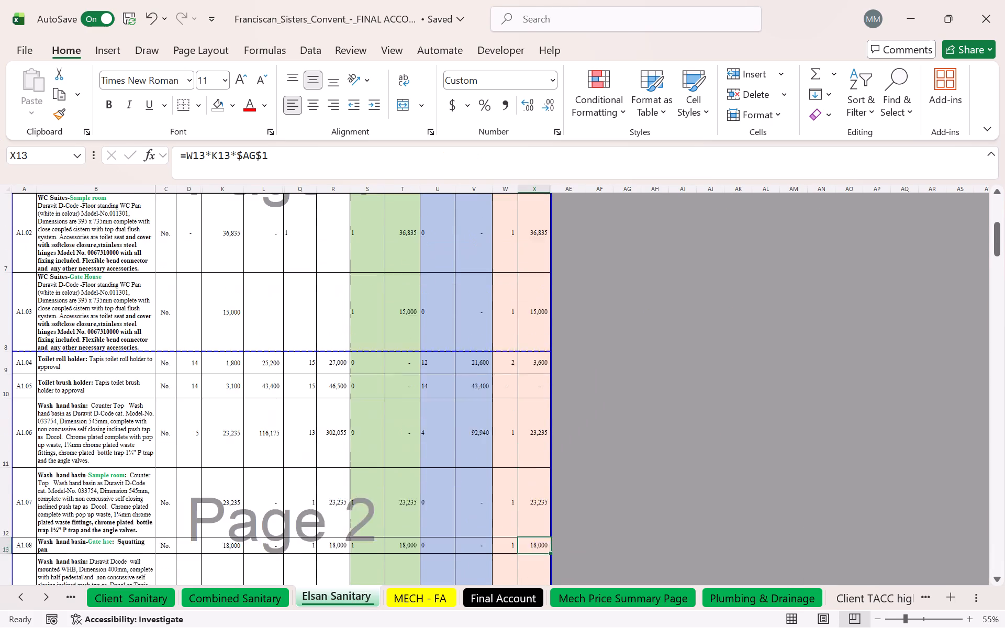
{"action": "scroll", "coordinate": [102, 373], "scroll_direction": "up", "scroll_amount": 14}
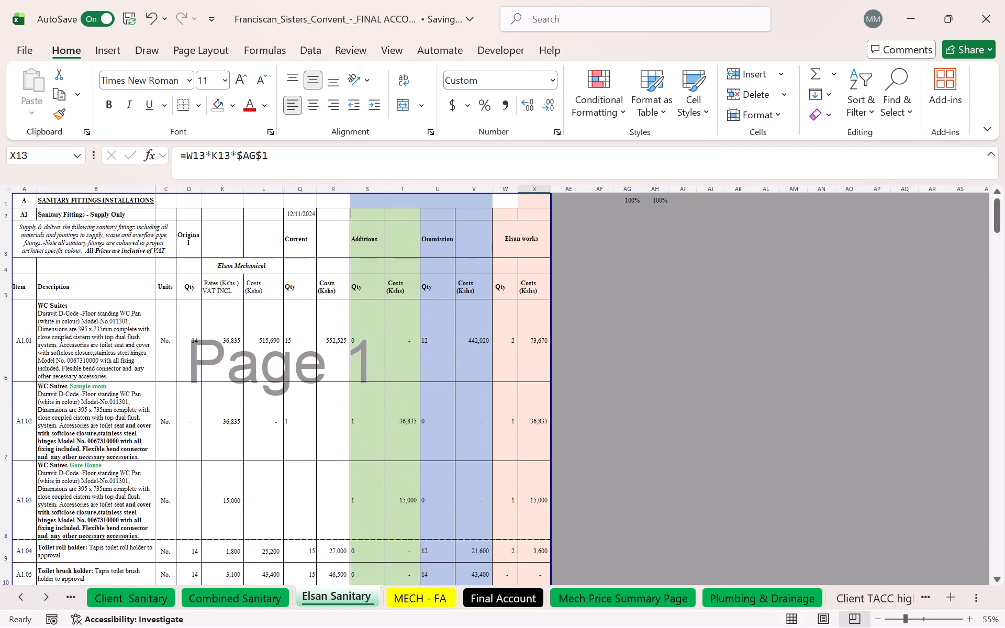
{"action": "scroll", "coordinate": [102, 376], "scroll_direction": "down", "scroll_amount": 5}
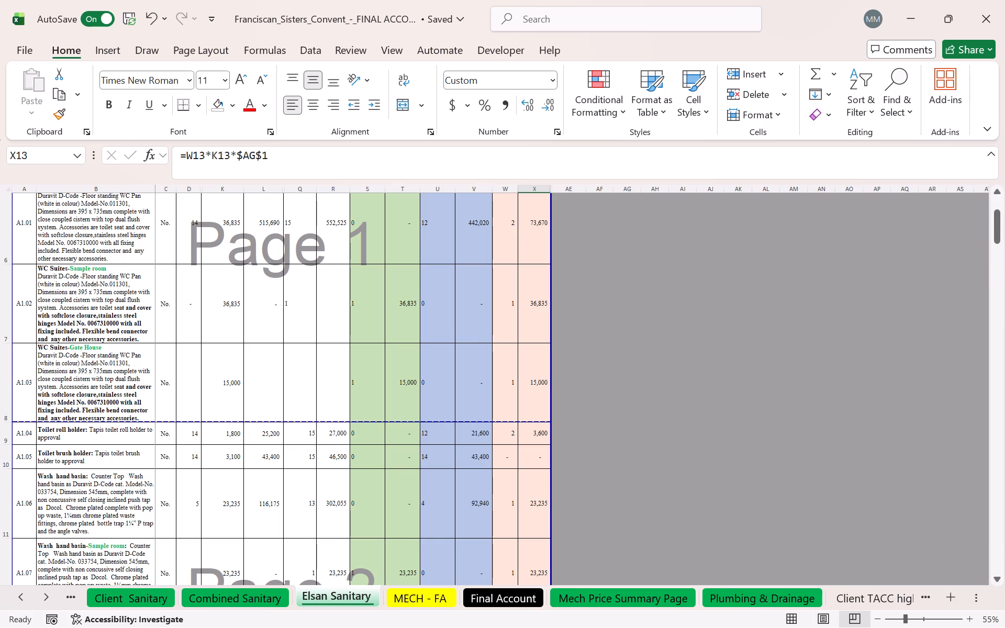
{"action": "left_click", "coordinate": [94, 396]}
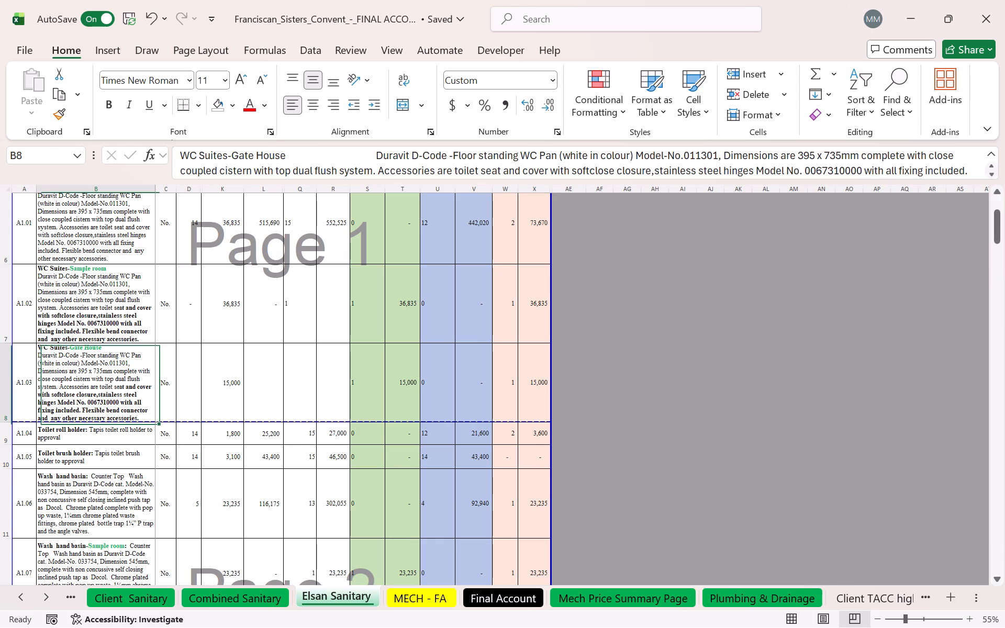
{"action": "double_click", "coordinate": [136, 416]}
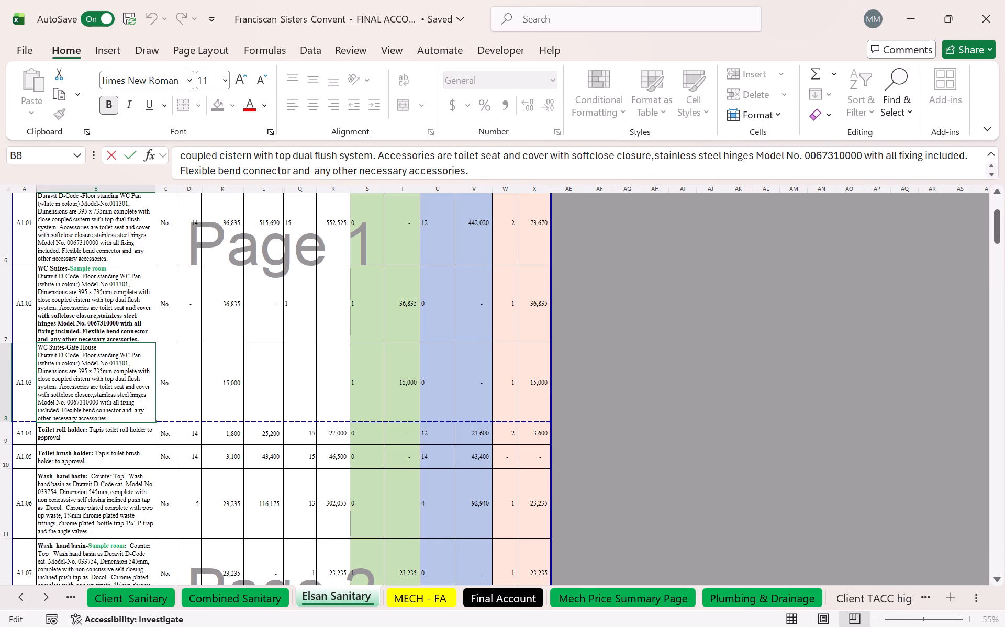
{"action": "left_click_drag", "start_coordinate": [115, 417], "coordinate": [39, 359]}
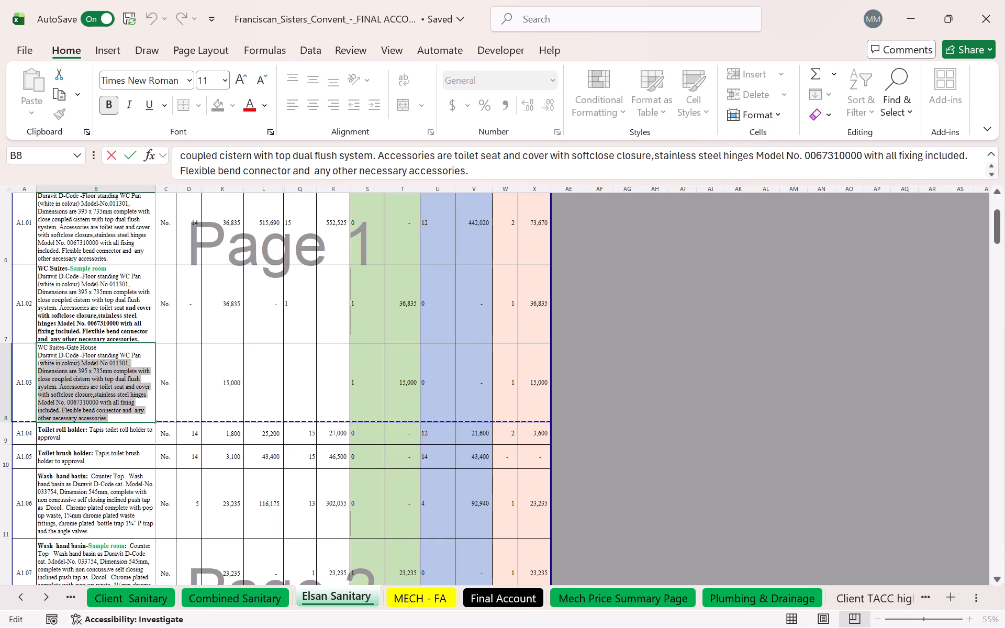
{"action": "left_click_drag", "start_coordinate": [39, 359], "coordinate": [39, 357]}
{"action": "key", "text": "BackSpace"}
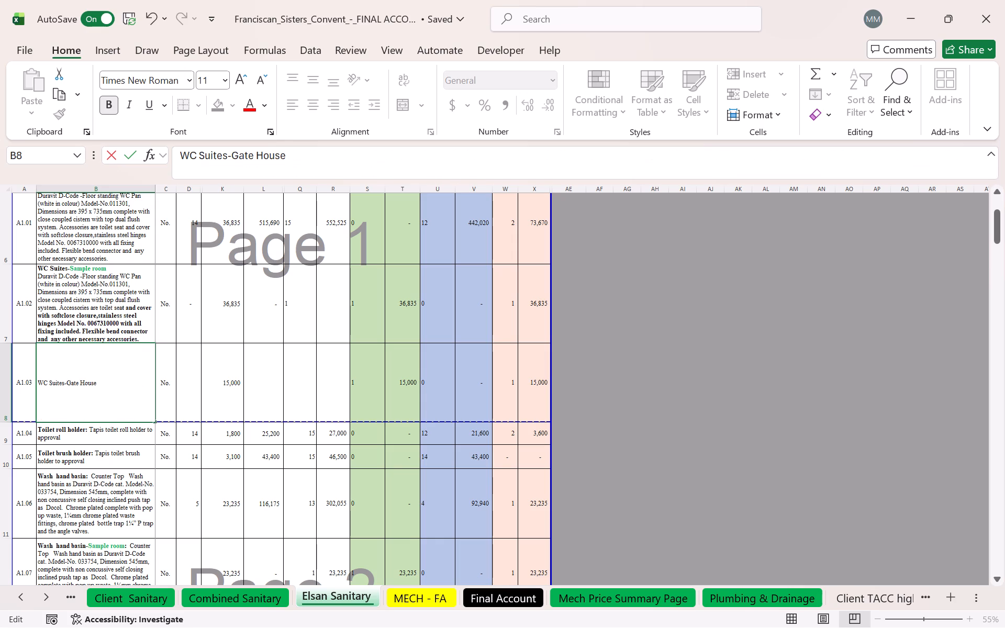
{"action": "key", "text": "s"}
{"action": "key", "text": "q"}
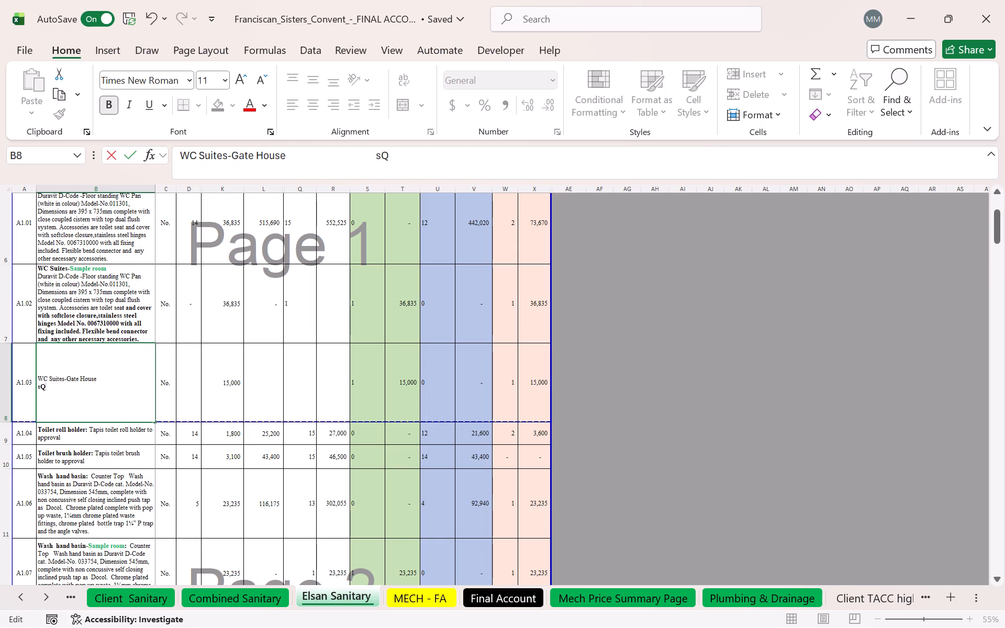
{"action": "key", "text": "BackSpace"}
{"action": "key", "text": "BackSpace"}
{"action": "key", "text": "s"}
{"action": "key", "text": "n"}
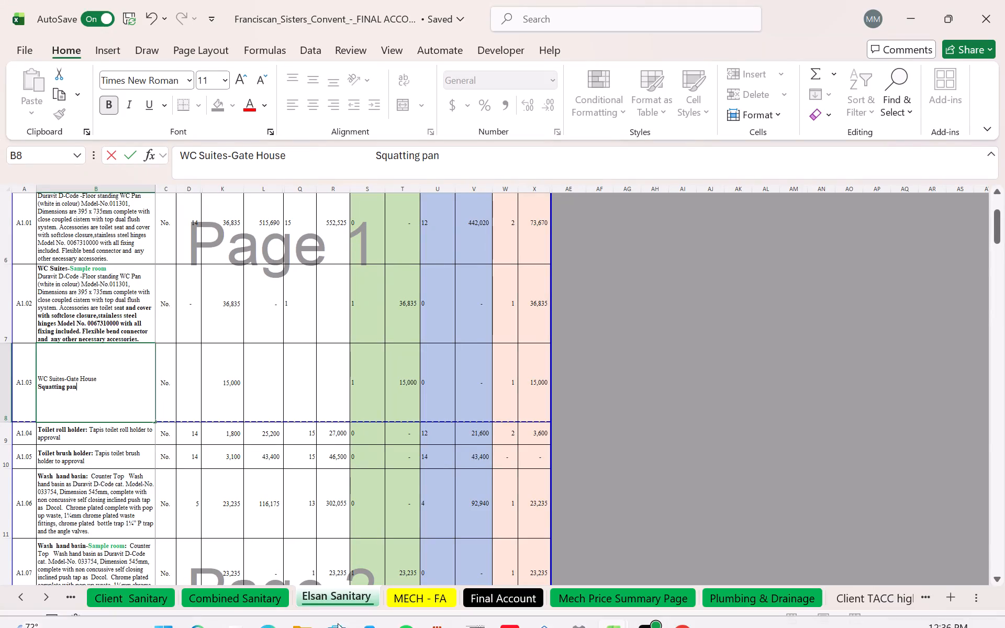
{"action": "left_click", "coordinate": [327, 483]}
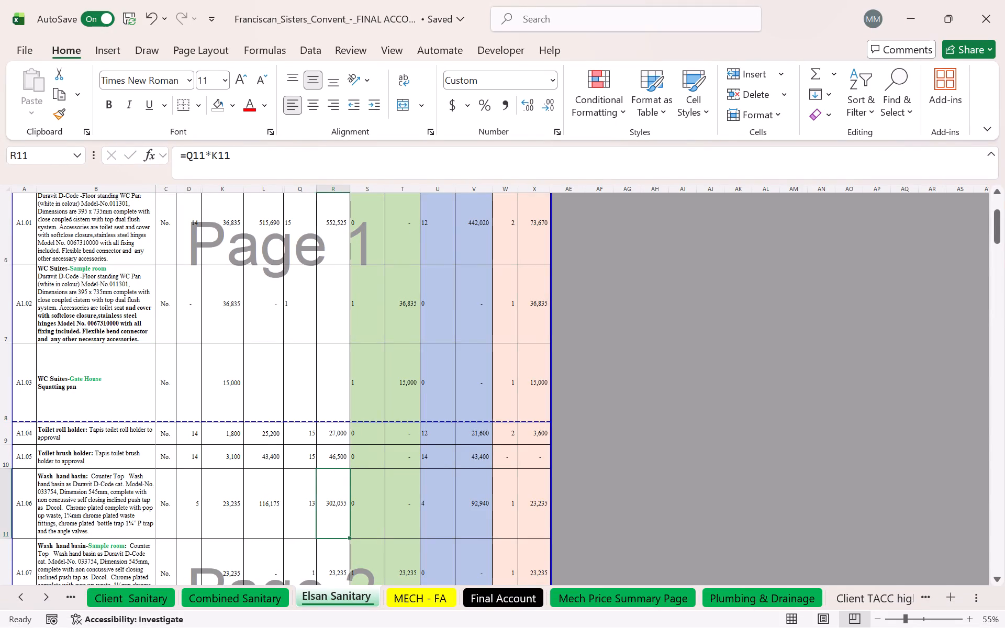
Set the rate for gate house WC item A1.03 in Elsan Sanitary to 18000.
{"action": "left_click", "coordinate": [232, 399]}
{"action": "double_click", "coordinate": [232, 399]}
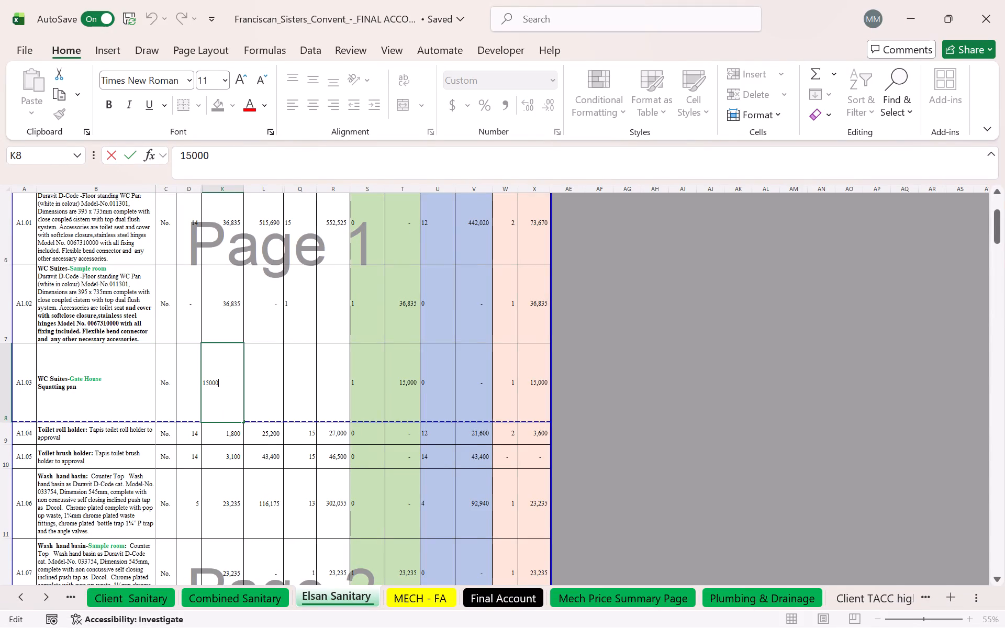
{"action": "left_click", "coordinate": [209, 384]}
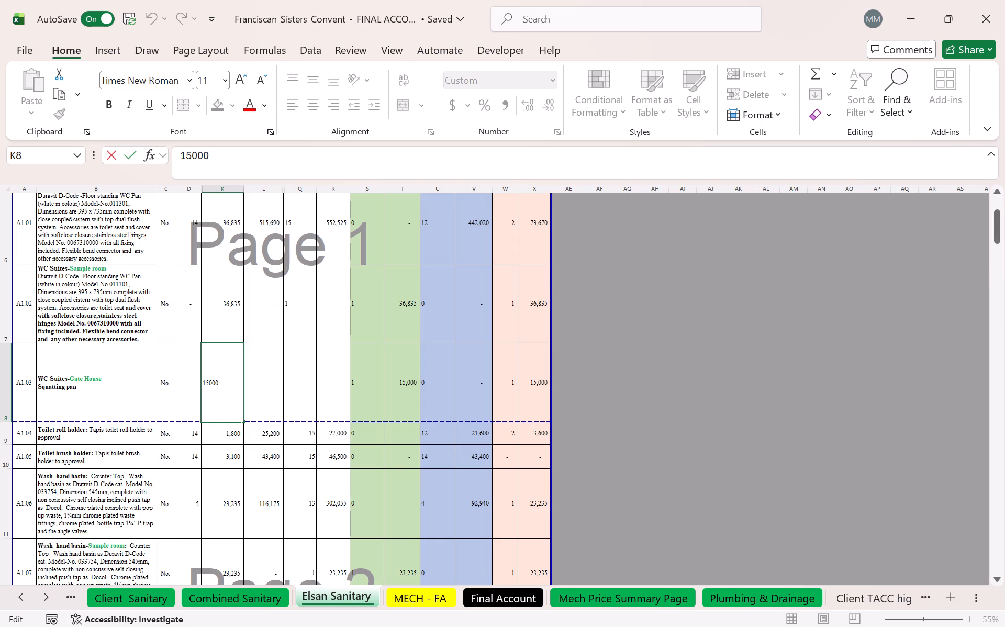
{"action": "key", "text": "BackSpace"}
{"action": "key", "text": "8"}
{"action": "key", "text": "Return"}
{"action": "left_click", "coordinate": [362, 482]}
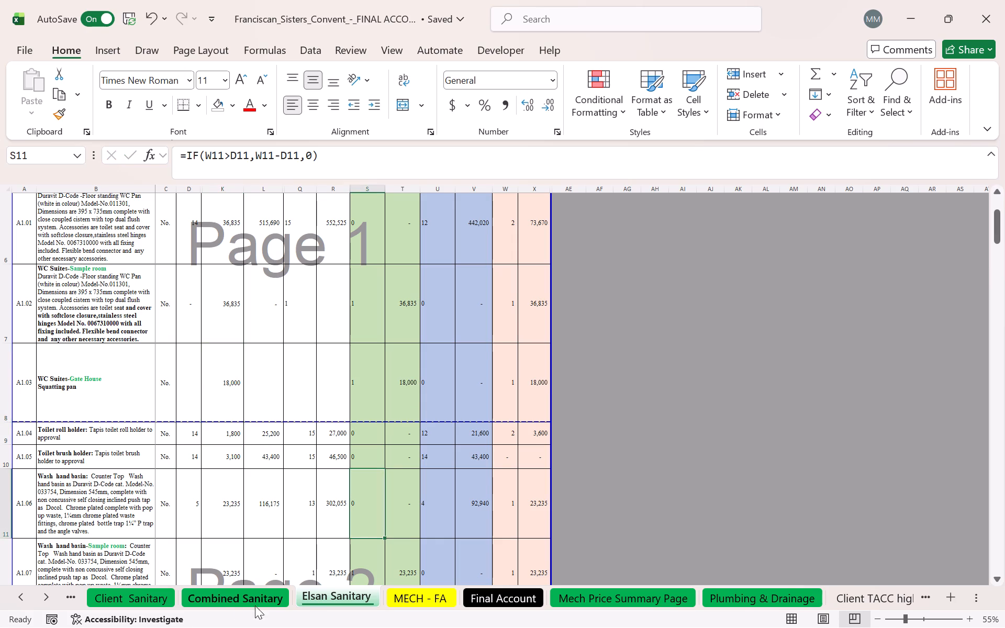
Recheck gate house wash hand basin item A1.08 in Combined Sanitary and set its rate in Client Sanitary to 23235.
{"action": "left_click", "coordinate": [236, 605]}
{"action": "scroll", "coordinate": [652, 385], "scroll_direction": "down", "scroll_amount": 7}
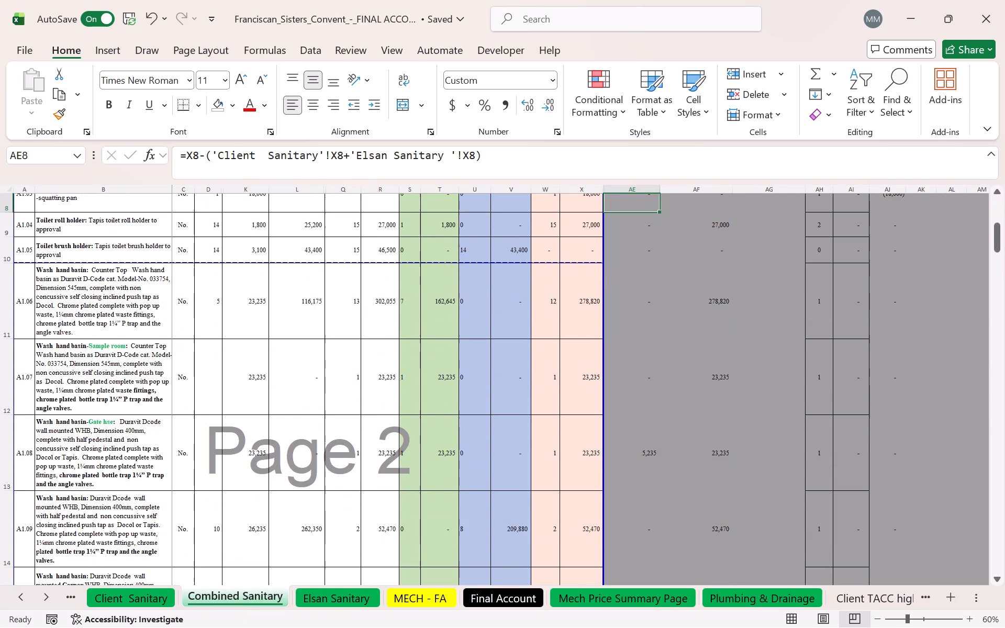
{"action": "left_click", "coordinate": [642, 481]}
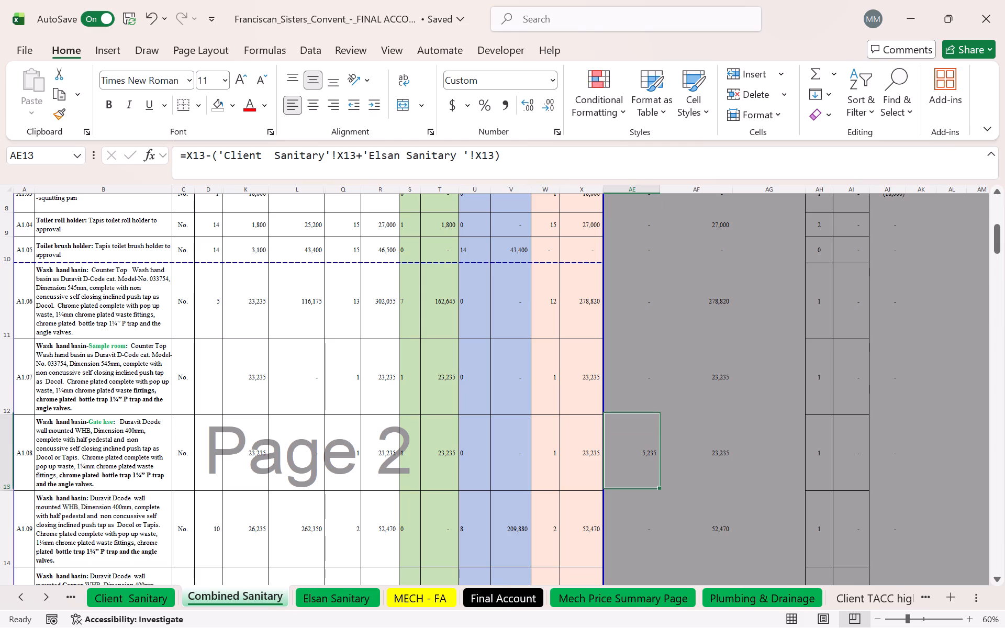
{"action": "left_click", "coordinate": [157, 599]}
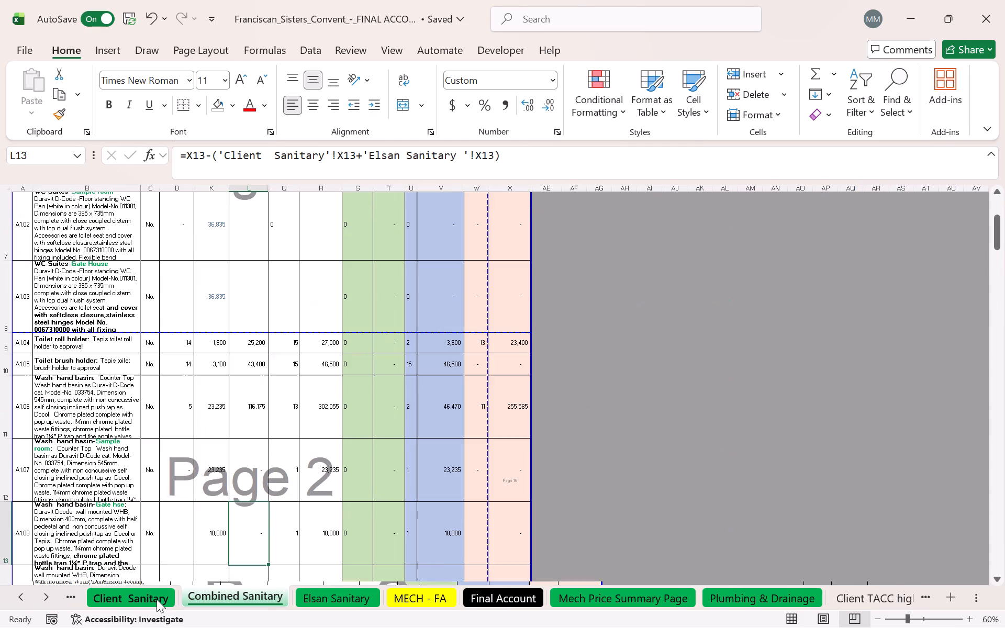
{"action": "scroll", "coordinate": [107, 478], "scroll_direction": "down", "scroll_amount": 1}
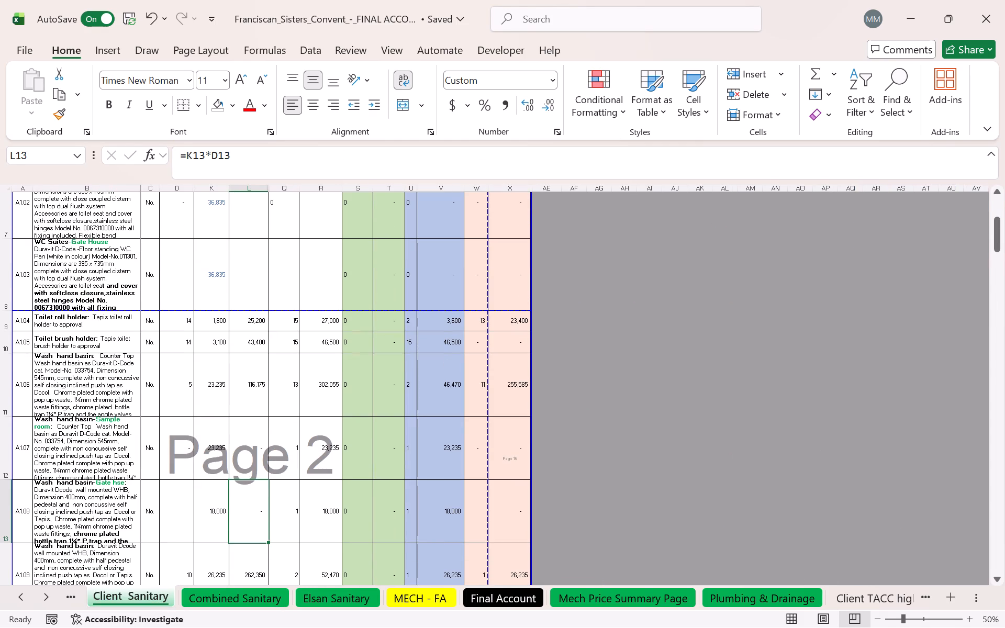
{"action": "left_click", "coordinate": [213, 523]}
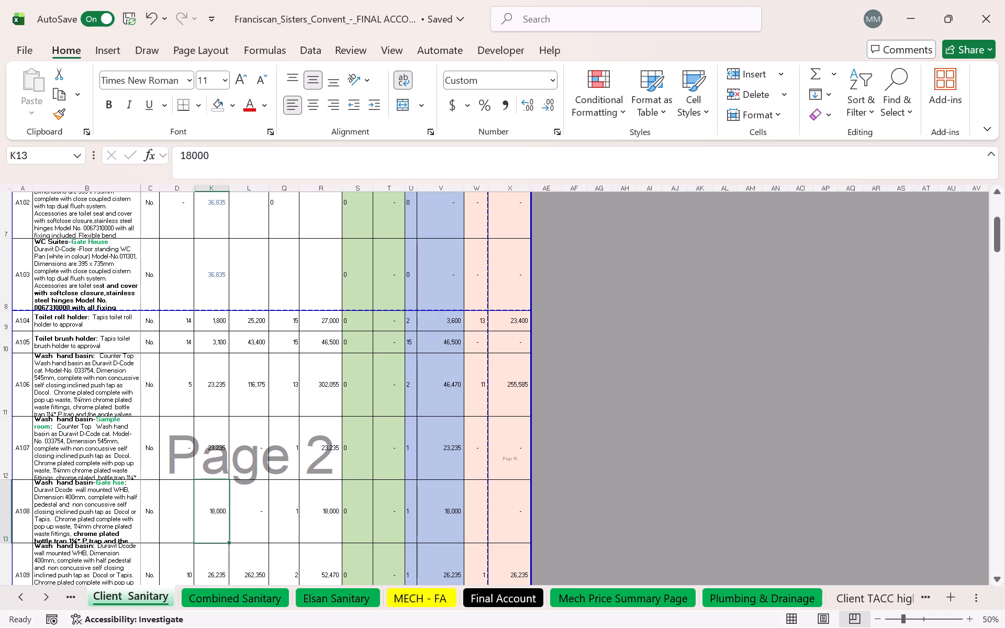
{"action": "key", "text": "2"}
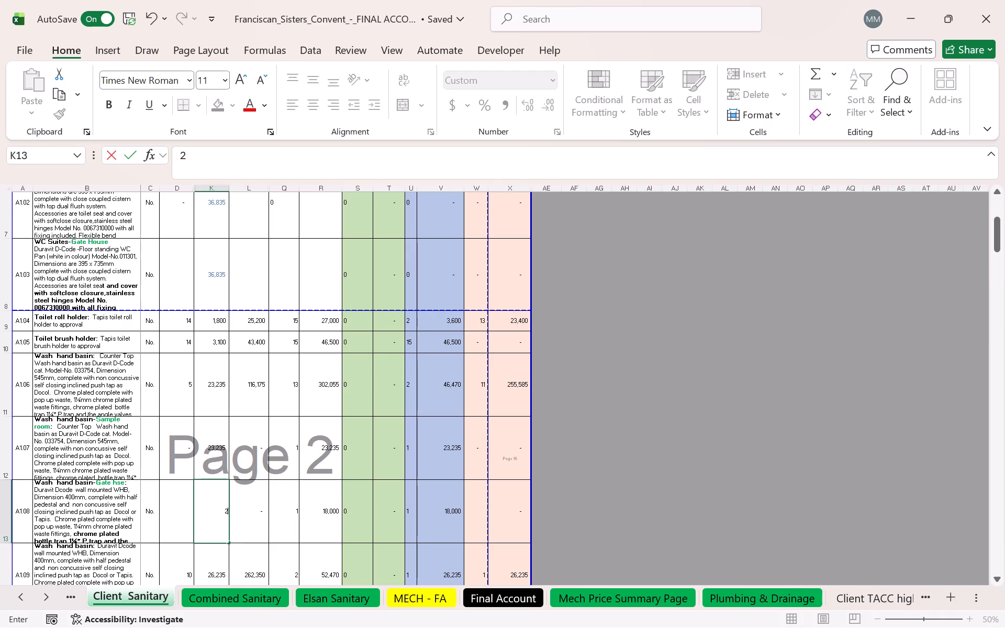
{"action": "type", "text": "3235"}
{"action": "key", "text": "Return"}
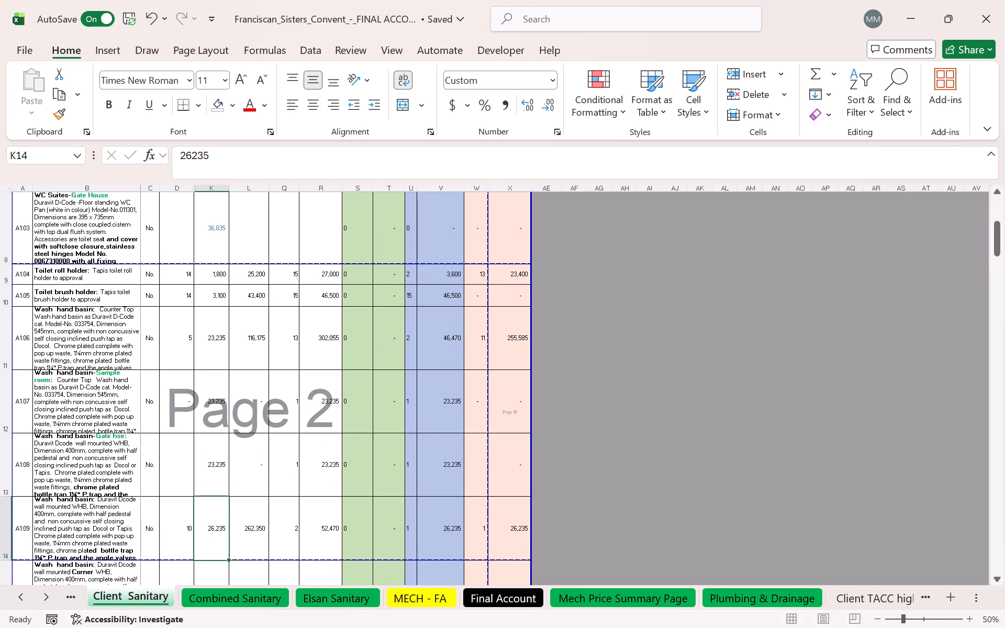
Refill the check formula in Combined Sanitary from AE12 down to AE13 for gate house wash hand basin item A1.08.
{"action": "left_click", "coordinate": [359, 594]}
{"action": "left_click", "coordinate": [245, 600]}
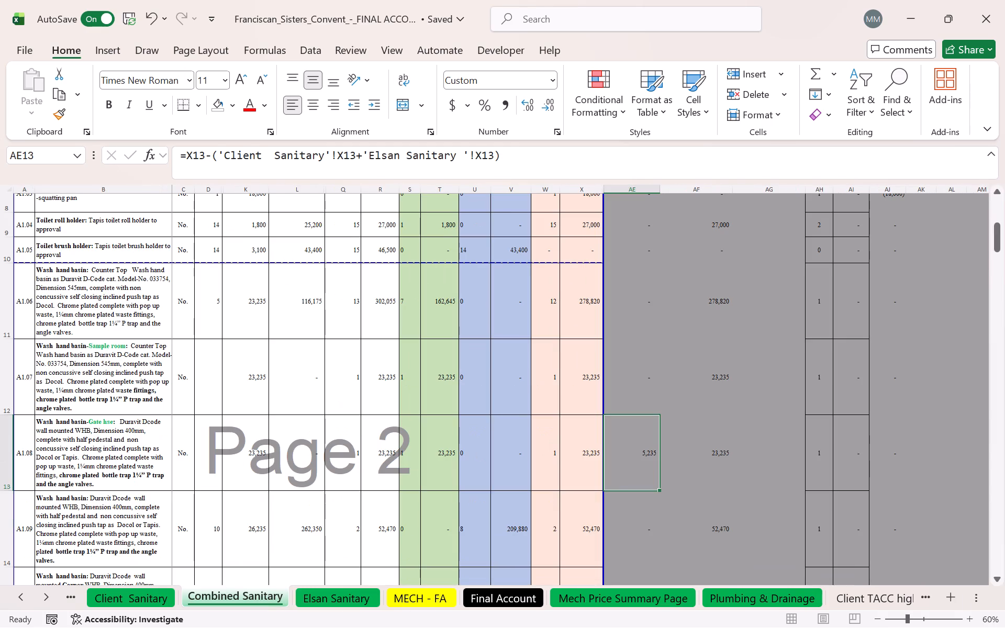
{"action": "left_click", "coordinate": [644, 394]}
{"action": "left_click_drag", "start_coordinate": [656, 416], "coordinate": [658, 453]}
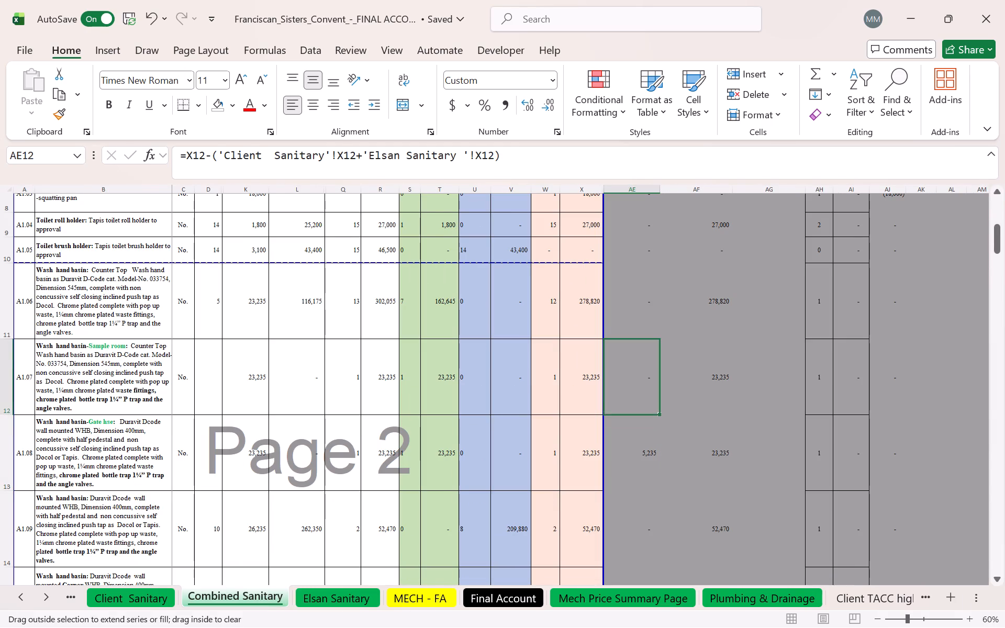
{"action": "left_click_drag", "start_coordinate": [658, 453], "coordinate": [658, 465]}
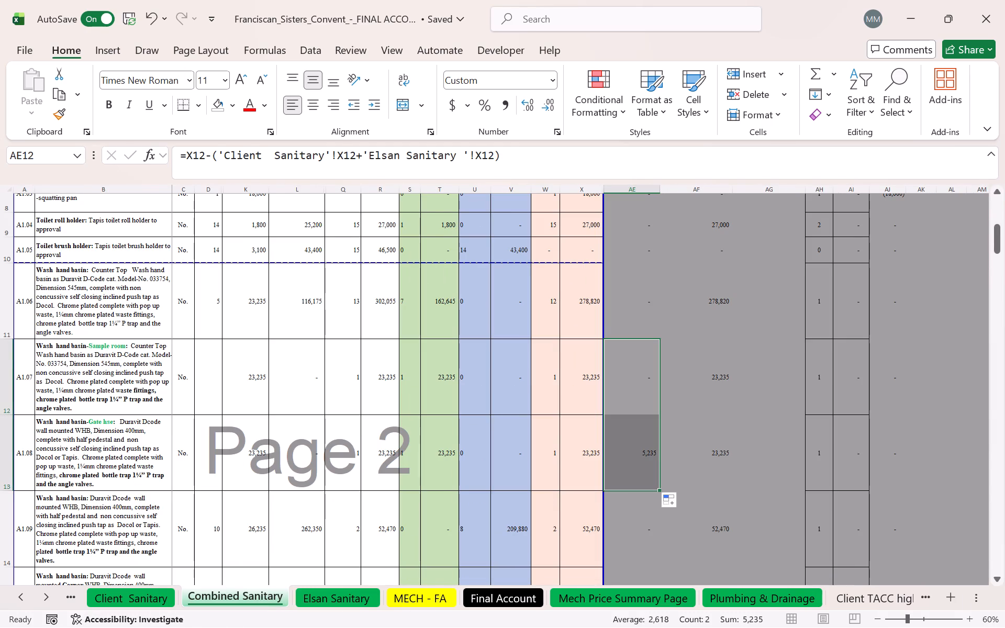
Reduce the row height of gate house WC item A1.03 in Elsan Sanitary to fit its shortened description.
{"action": "left_click", "coordinate": [321, 600]}
{"action": "scroll", "coordinate": [248, 450], "scroll_direction": "down", "scroll_amount": 2}
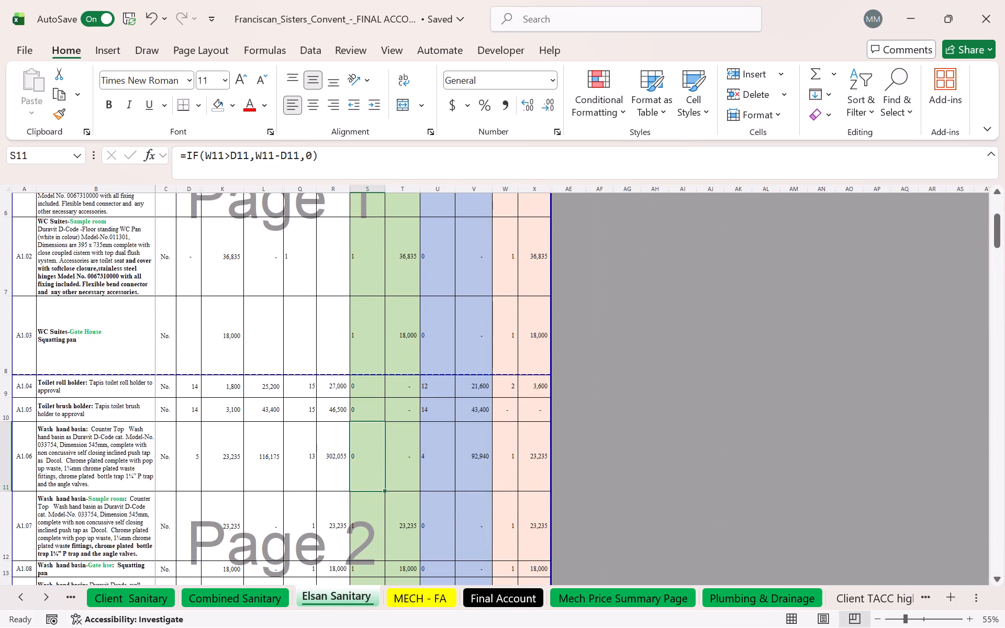
{"action": "left_click_drag", "start_coordinate": [8, 374], "coordinate": [8, 363]}
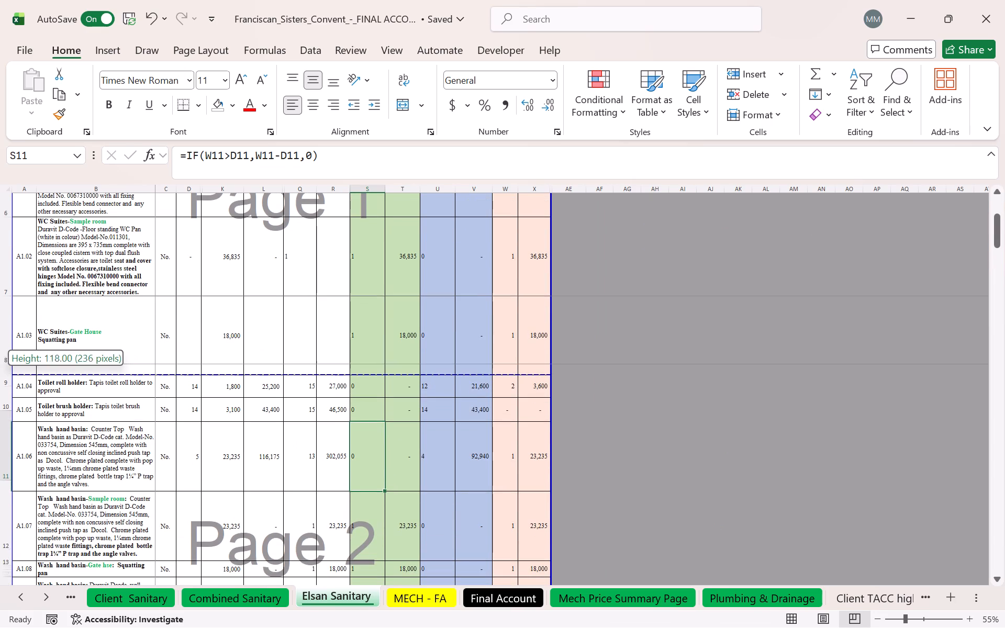
{"action": "left_click_drag", "start_coordinate": [8, 363], "coordinate": [7, 347]}
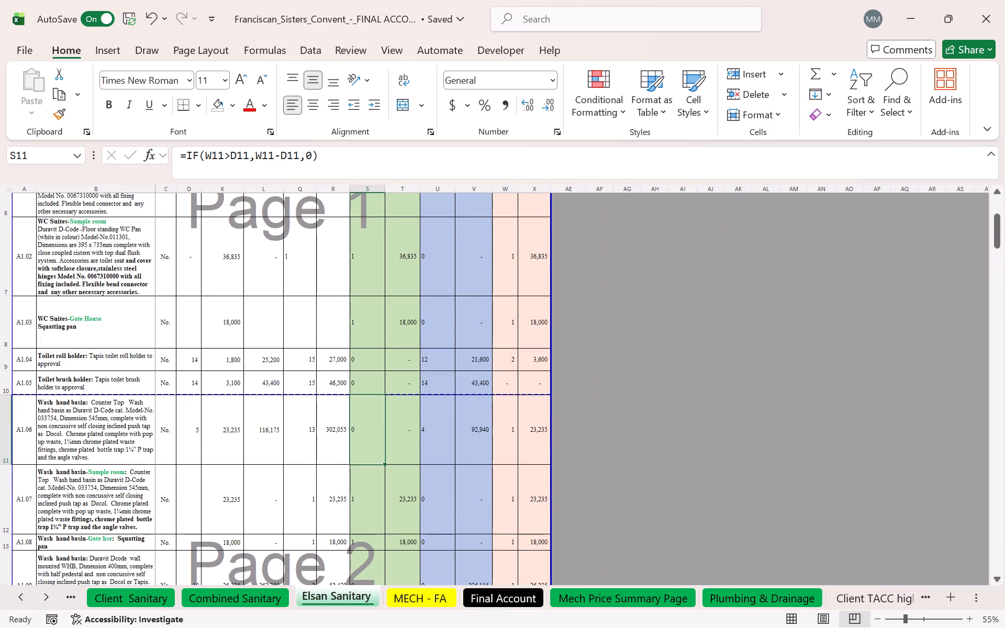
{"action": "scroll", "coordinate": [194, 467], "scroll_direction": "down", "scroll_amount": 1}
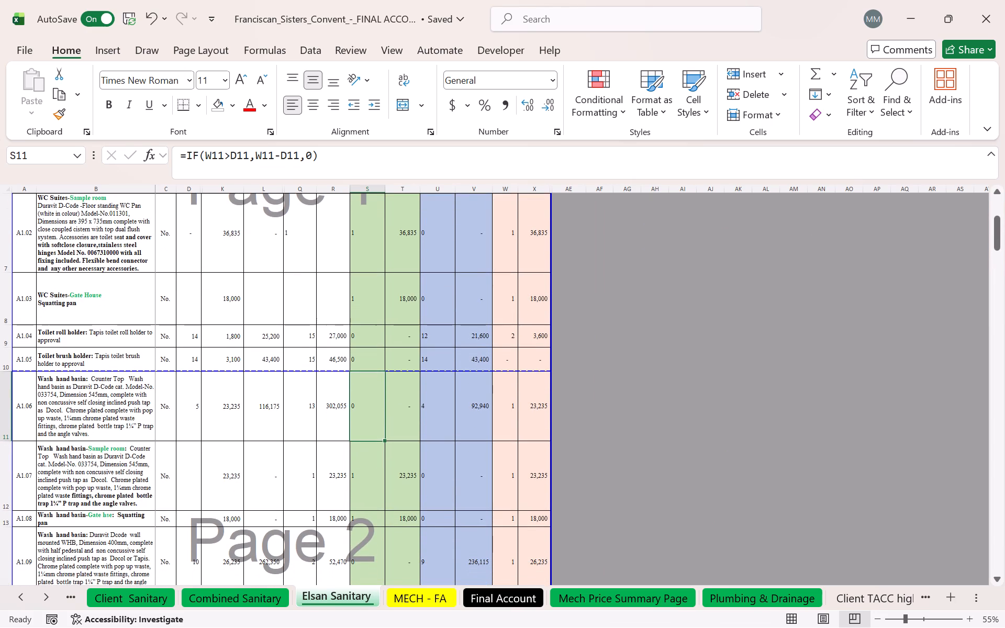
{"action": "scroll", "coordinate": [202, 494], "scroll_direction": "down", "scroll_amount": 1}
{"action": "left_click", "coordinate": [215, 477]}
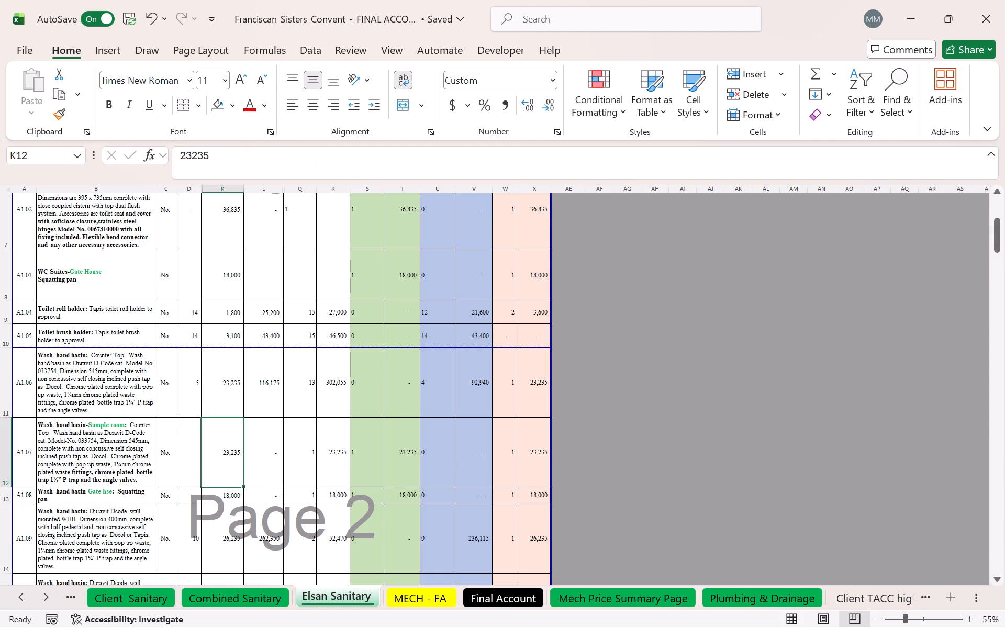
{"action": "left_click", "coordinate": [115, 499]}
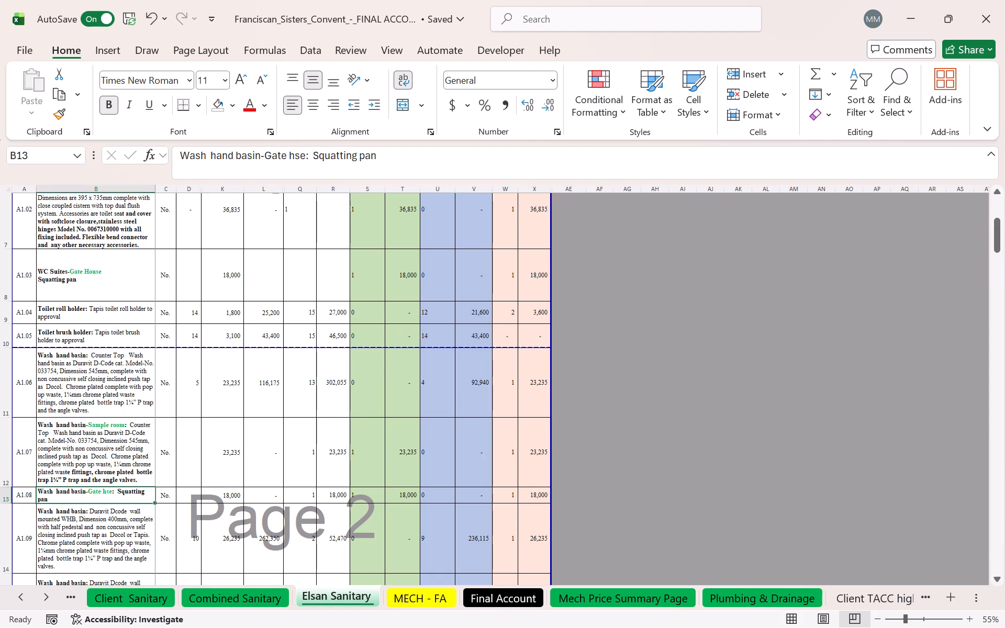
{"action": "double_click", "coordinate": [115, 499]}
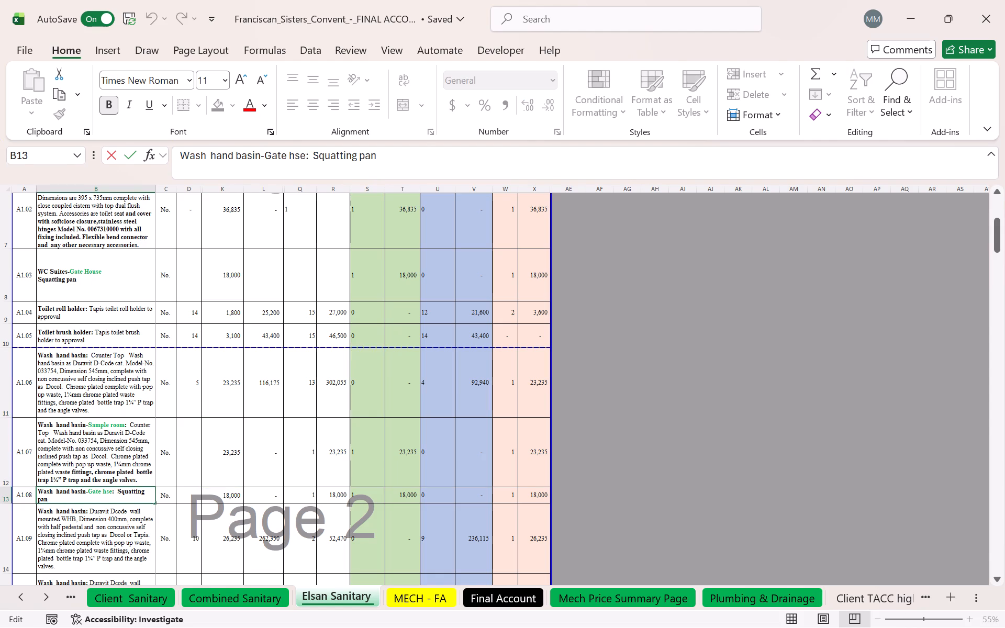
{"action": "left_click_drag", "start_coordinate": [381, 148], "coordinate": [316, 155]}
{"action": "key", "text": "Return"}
In Elsan Sanitary, fill the 23235 rate from sample room basin item A1.07 down to gate house basin item A1.08.
{"action": "left_click", "coordinate": [229, 496]}
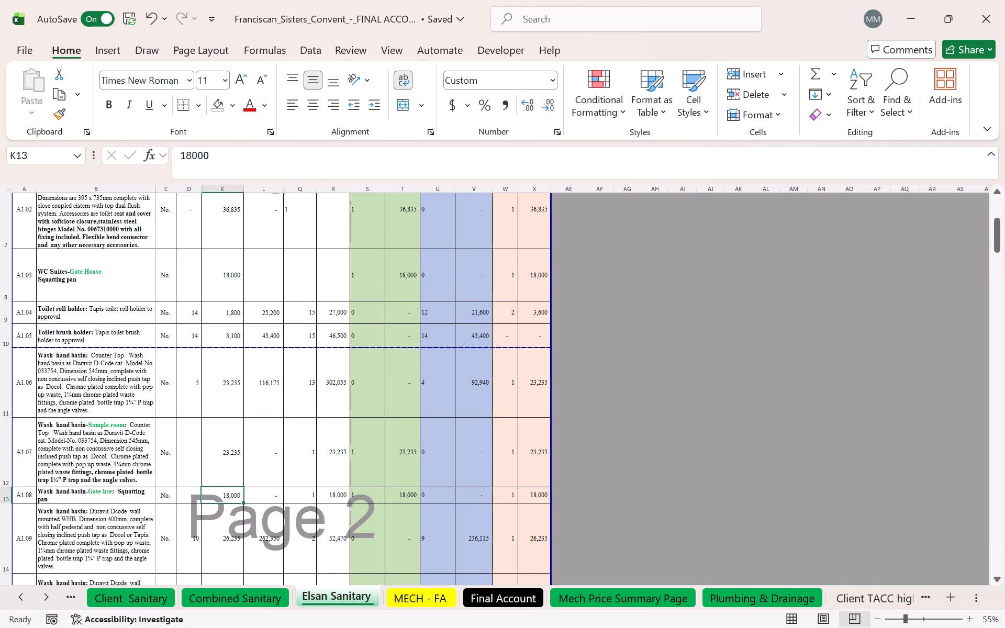
{"action": "left_click", "coordinate": [232, 476]}
{"action": "left_click_drag", "start_coordinate": [243, 486], "coordinate": [241, 500]}
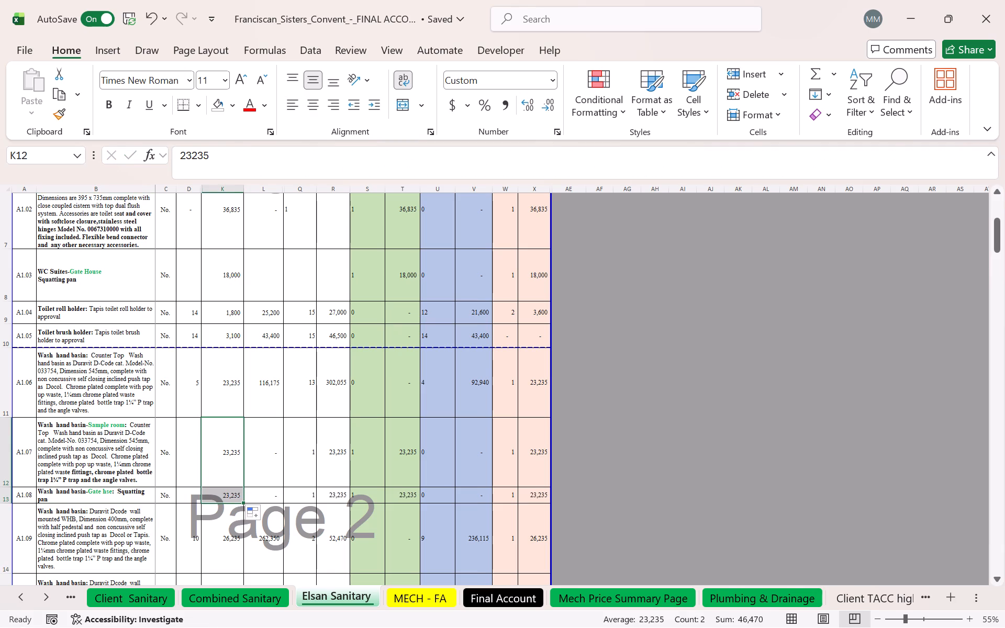
{"action": "left_click", "coordinate": [282, 469]}
Review the check columns and the A3 price summary in Combined Sanitary after the rate correction.
{"action": "left_click", "coordinate": [259, 597]}
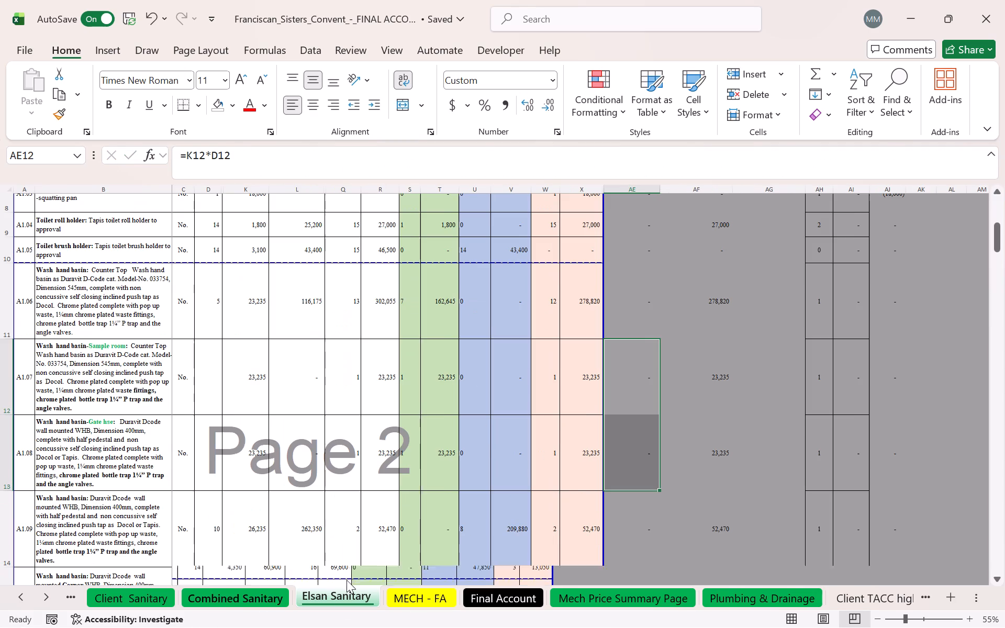
{"action": "left_click", "coordinate": [689, 370]}
{"action": "scroll", "coordinate": [661, 316], "scroll_direction": "down", "scroll_amount": 20}
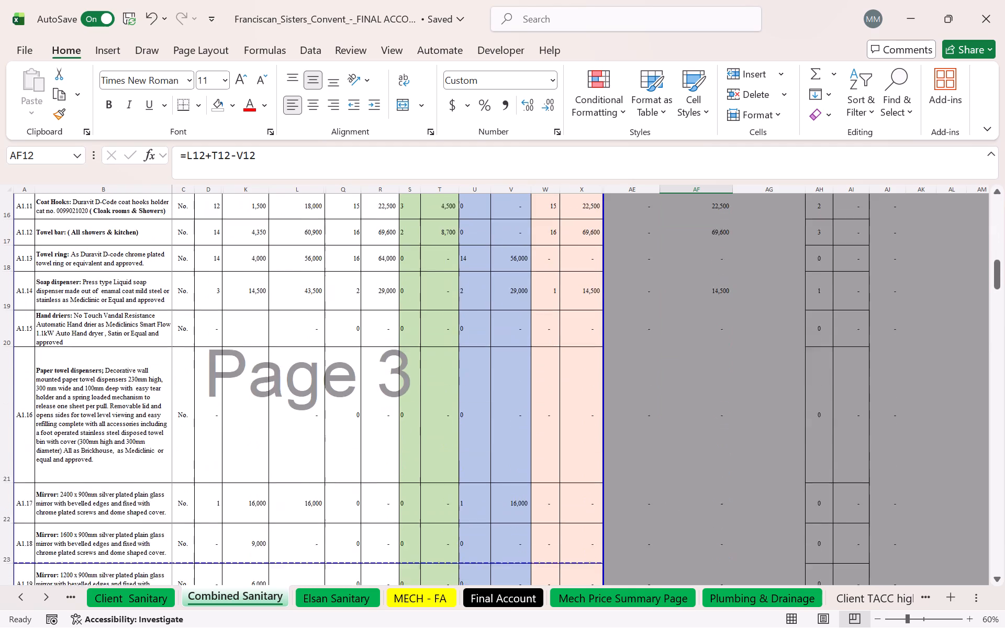
{"action": "scroll", "coordinate": [656, 330], "scroll_direction": "down", "scroll_amount": 20}
{"action": "scroll", "coordinate": [656, 330], "scroll_direction": "down", "scroll_amount": 20}
{"action": "scroll", "coordinate": [656, 330], "scroll_direction": "down", "scroll_amount": 6}
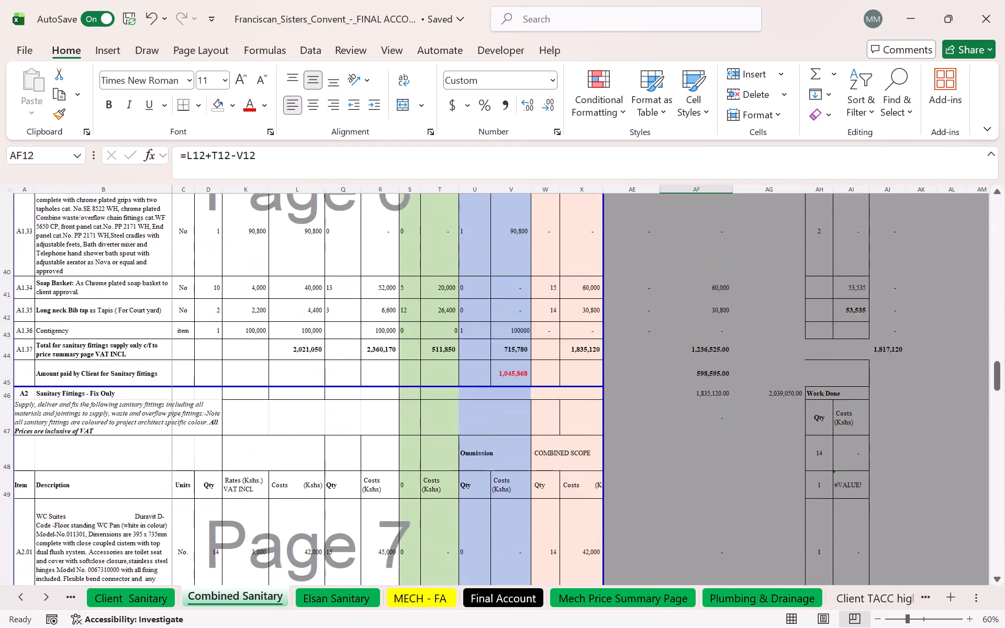
{"action": "scroll", "coordinate": [650, 329], "scroll_direction": "down", "scroll_amount": 20}
{"action": "scroll", "coordinate": [650, 329], "scroll_direction": "down", "scroll_amount": 20}
{"action": "scroll", "coordinate": [650, 329], "scroll_direction": "down", "scroll_amount": 6}
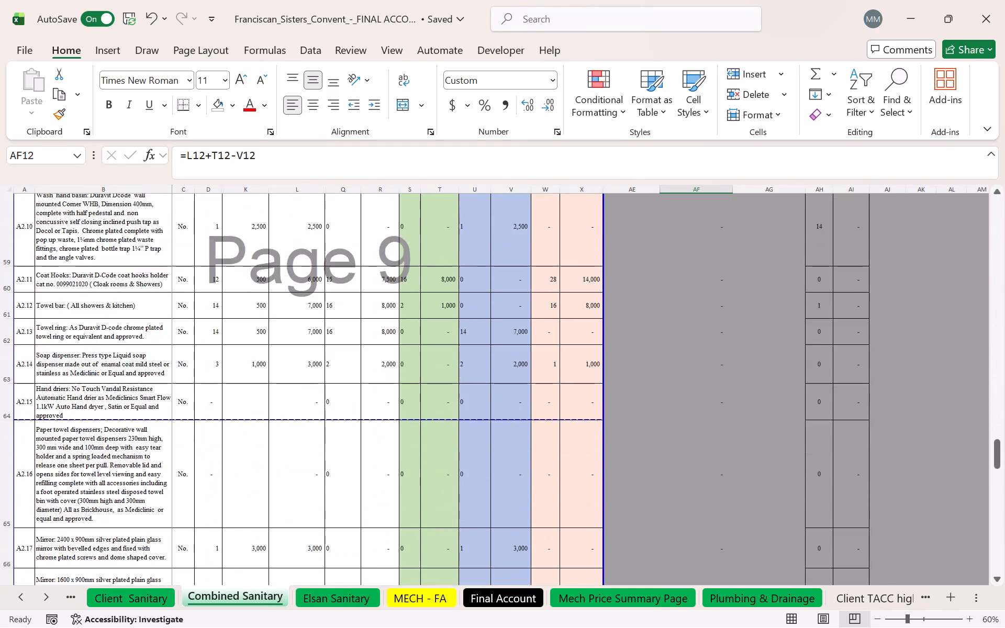
{"action": "scroll", "coordinate": [646, 330], "scroll_direction": "down", "scroll_amount": 20}
{"action": "scroll", "coordinate": [646, 330], "scroll_direction": "down", "scroll_amount": 20}
{"action": "scroll", "coordinate": [646, 330], "scroll_direction": "down", "scroll_amount": 2}
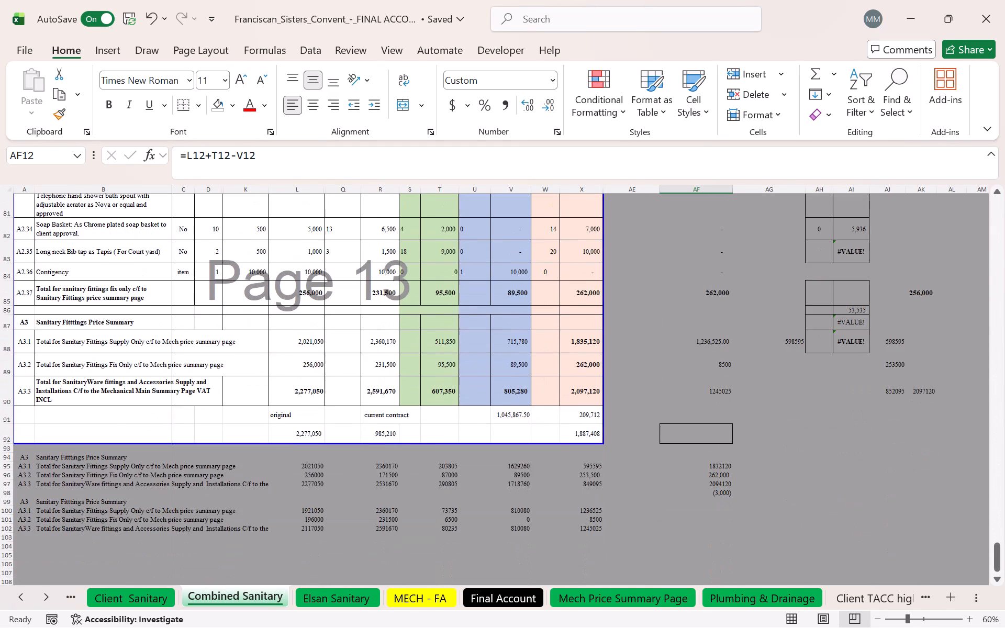
{"action": "scroll", "coordinate": [634, 347], "scroll_direction": "down", "scroll_amount": 1}
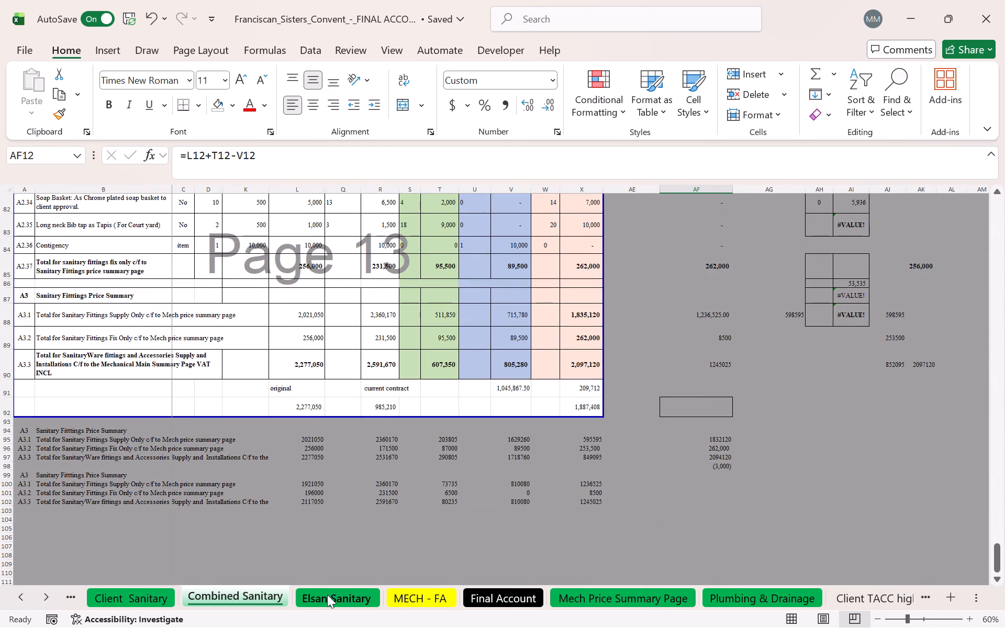
Copy the A3 Sanitary Fittings Price Summary block, rows 87 to 90 through column X, from Elsan Sanitary.
{"action": "left_click", "coordinate": [142, 595]}
{"action": "left_click", "coordinate": [357, 593]}
{"action": "scroll", "coordinate": [341, 391], "scroll_direction": "down", "scroll_amount": 4}
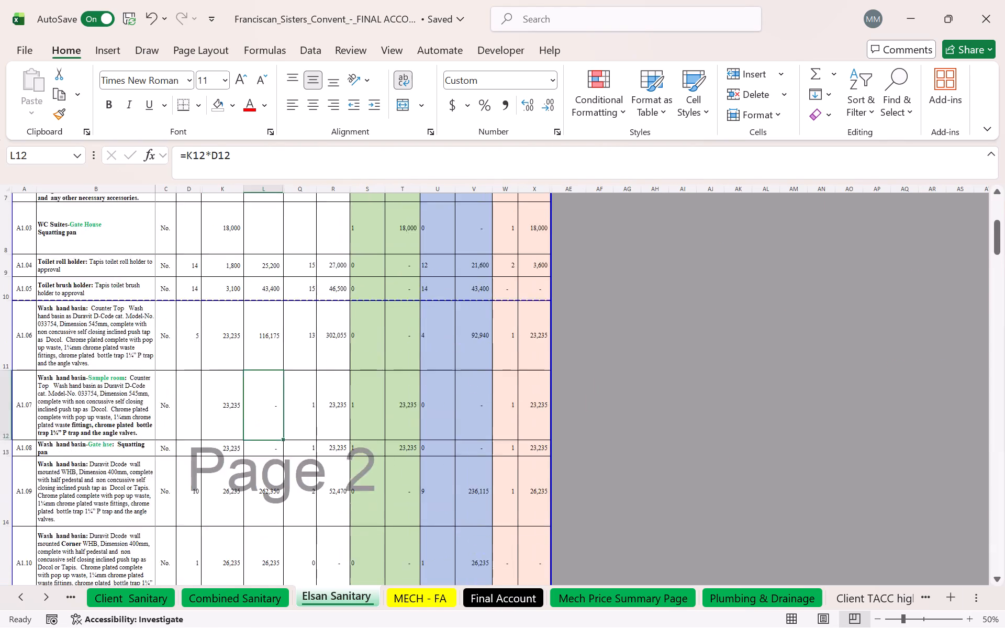
{"action": "scroll", "coordinate": [340, 391], "scroll_direction": "down", "scroll_amount": 20}
{"action": "scroll", "coordinate": [340, 391], "scroll_direction": "down", "scroll_amount": 20}
{"action": "scroll", "coordinate": [340, 391], "scroll_direction": "down", "scroll_amount": 14}
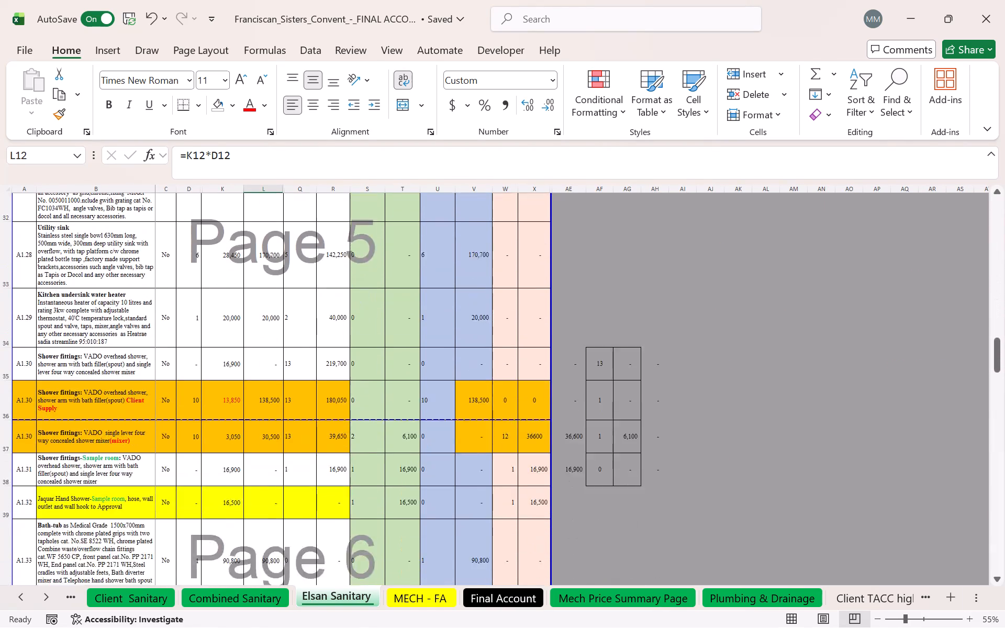
{"action": "scroll", "coordinate": [307, 390], "scroll_direction": "down", "scroll_amount": 15}
{"action": "scroll", "coordinate": [306, 390], "scroll_direction": "down", "scroll_amount": 20}
{"action": "scroll", "coordinate": [306, 390], "scroll_direction": "down", "scroll_amount": 9}
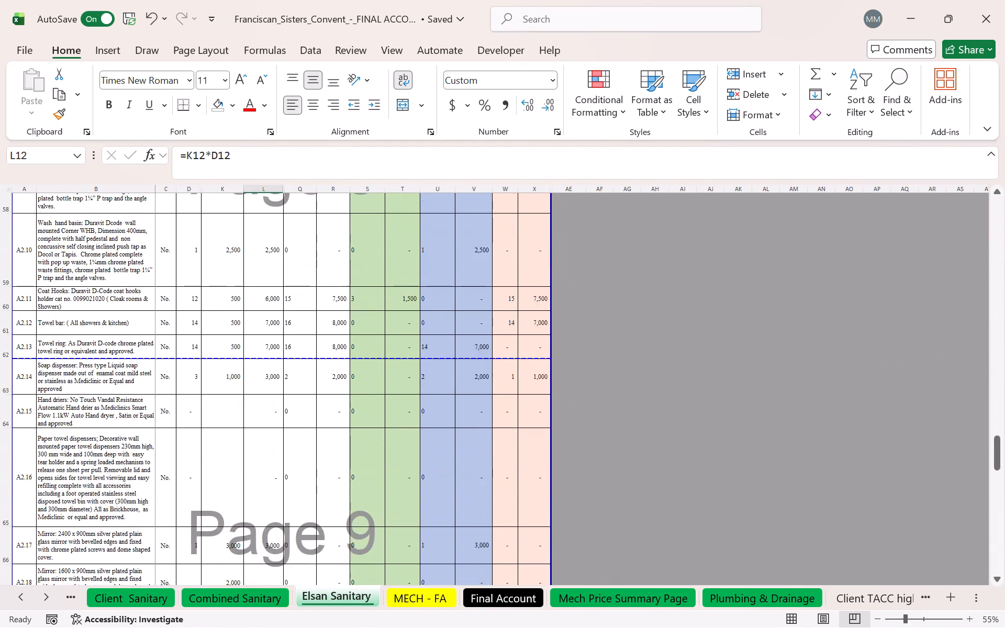
{"action": "scroll", "coordinate": [305, 389], "scroll_direction": "down", "scroll_amount": 20}
{"action": "scroll", "coordinate": [305, 389], "scroll_direction": "down", "scroll_amount": 20}
{"action": "scroll", "coordinate": [305, 389], "scroll_direction": "down", "scroll_amount": 10}
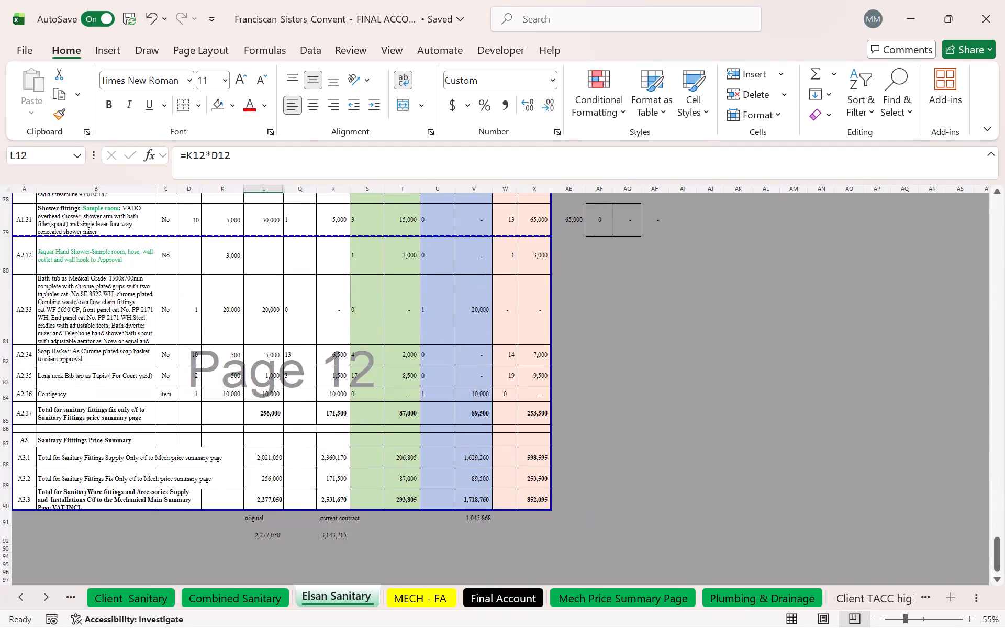
{"action": "scroll", "coordinate": [302, 384], "scroll_direction": "down", "scroll_amount": 1}
{"action": "scroll", "coordinate": [302, 384], "scroll_direction": "up", "scroll_amount": 5}
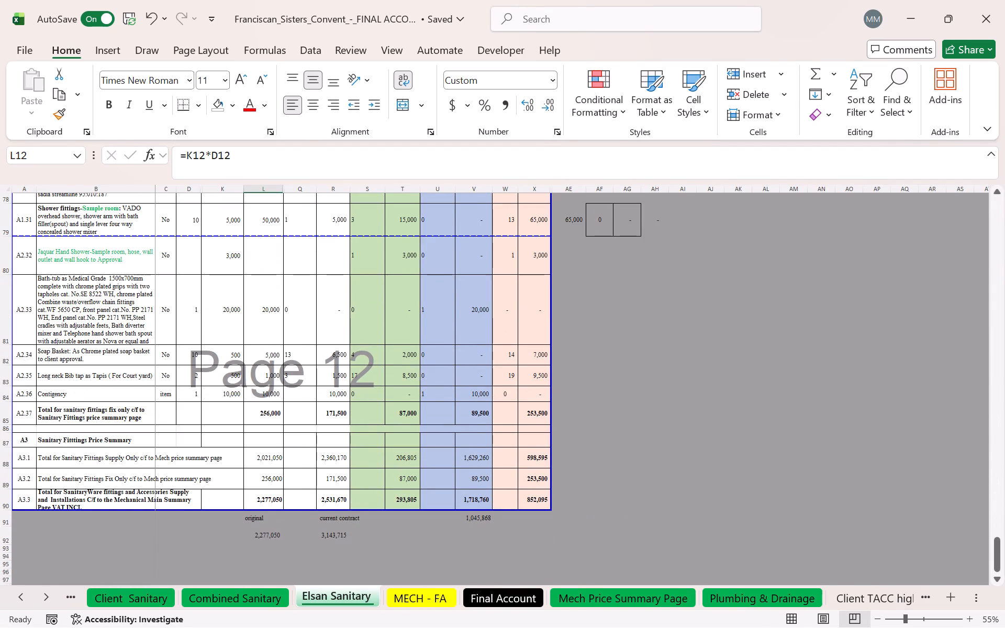
{"action": "left_click_drag", "start_coordinate": [19, 440], "coordinate": [546, 494]}
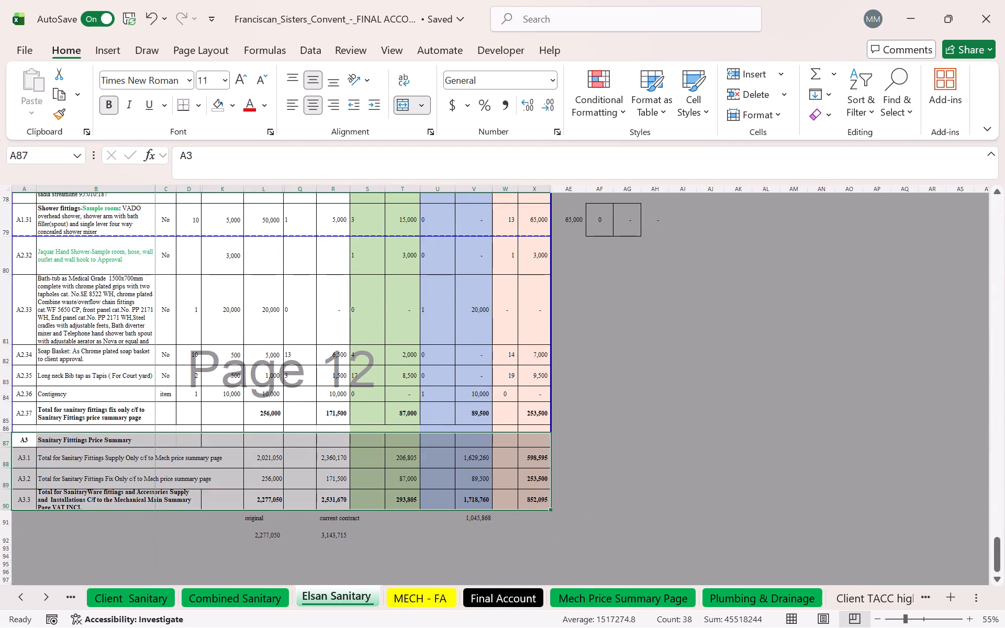
{"action": "key", "text": "ctrl+c"}
{"action": "key", "text": "ctrl+v"}
{"action": "key", "text": "ctrl+c"}
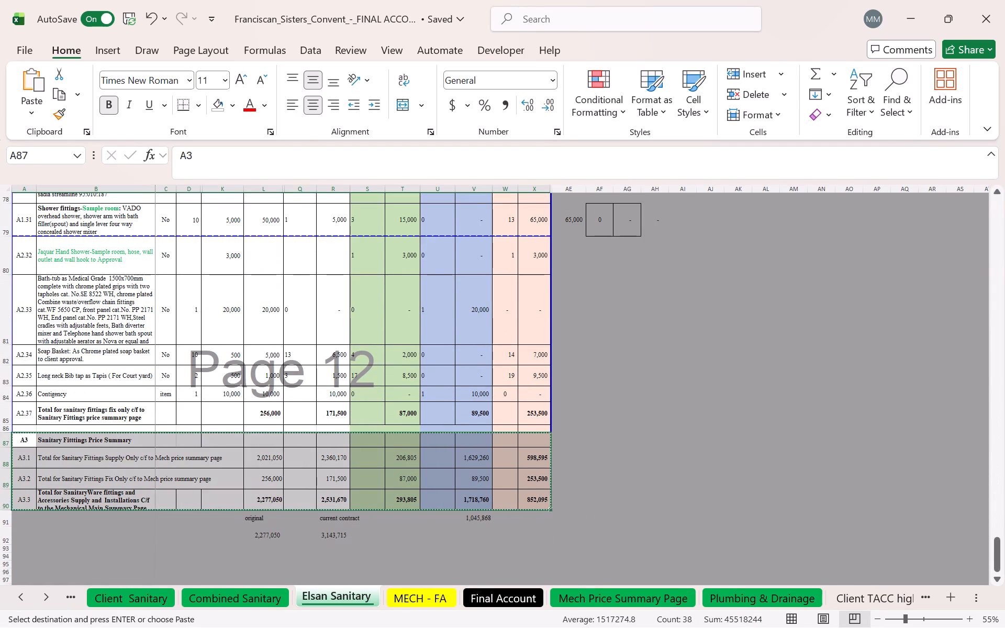
Paste the copied Elsan price summary as values over the first reference summary block starting at A94 in Combined Sanitary.
{"action": "left_click", "coordinate": [260, 590]}
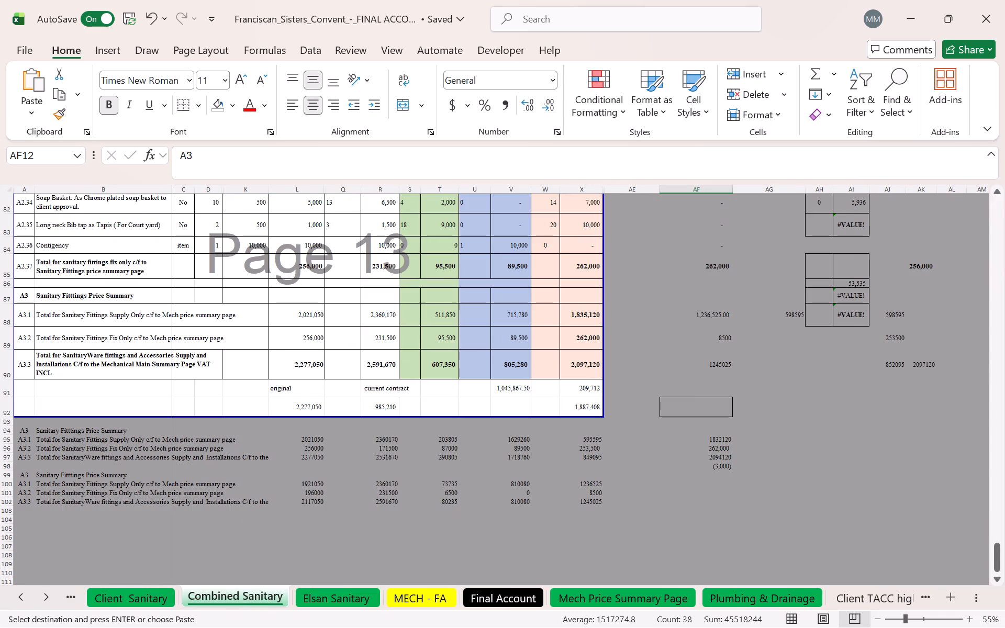
{"action": "left_click_drag", "start_coordinate": [22, 432], "coordinate": [159, 492]}
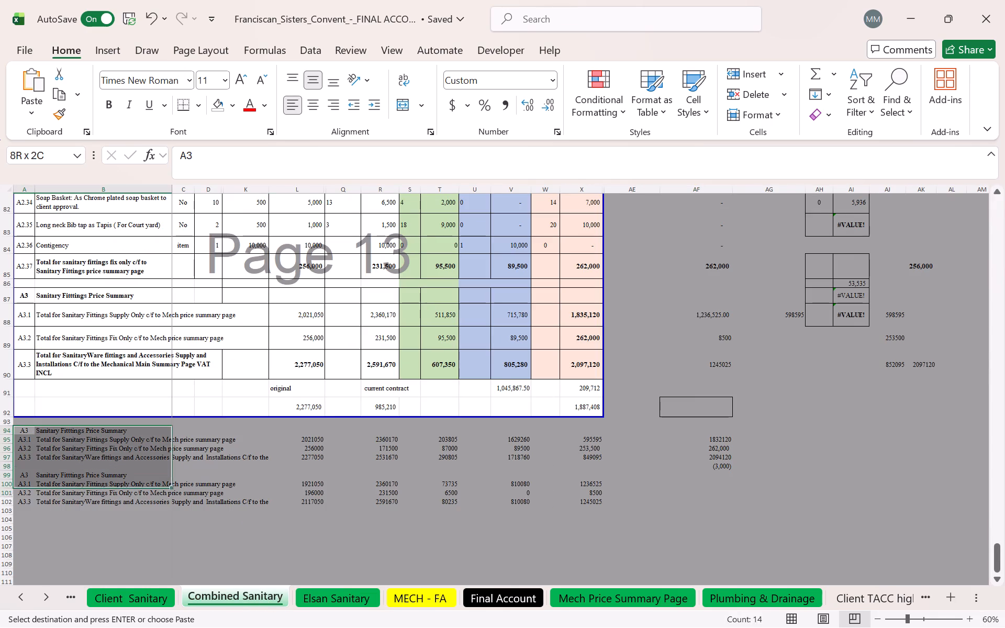
{"action": "left_click_drag", "start_coordinate": [159, 492], "coordinate": [589, 465]}
{"action": "right_click", "coordinate": [579, 448]}
{"action": "left_click", "coordinate": [646, 278]}
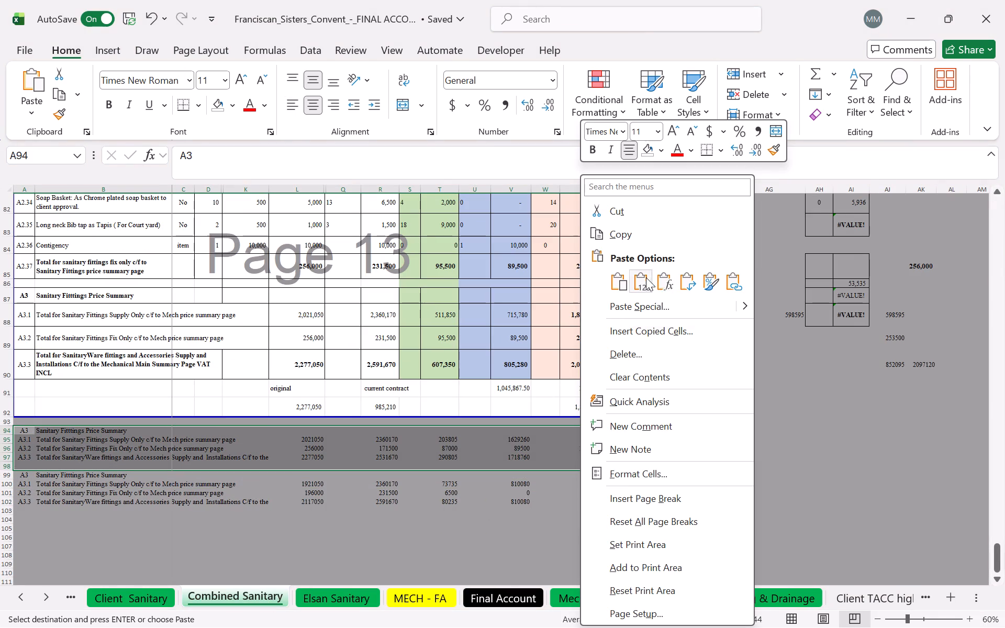
{"action": "left_click", "coordinate": [642, 522]}
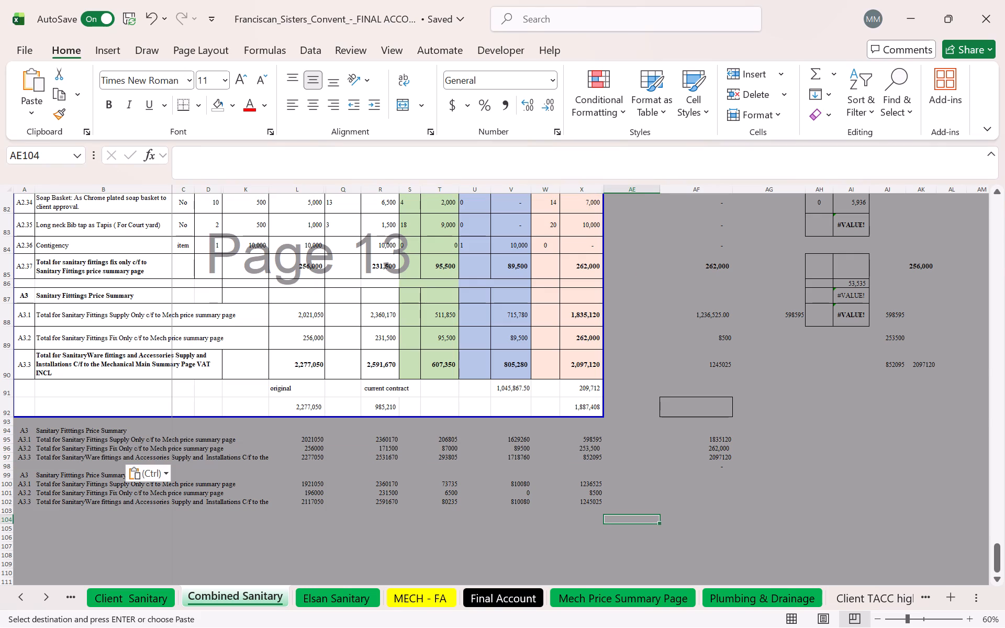
Look over the Final Account and MECH - FA sheets, and bring up the Mech Price Summary Page.
{"action": "left_click", "coordinate": [506, 602]}
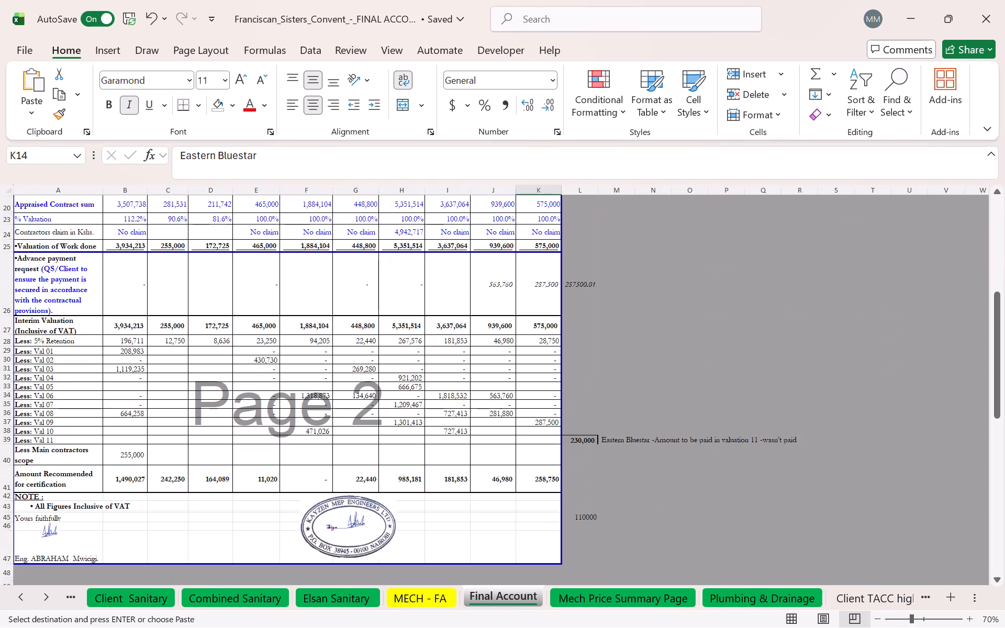
{"action": "left_click", "coordinate": [414, 592]}
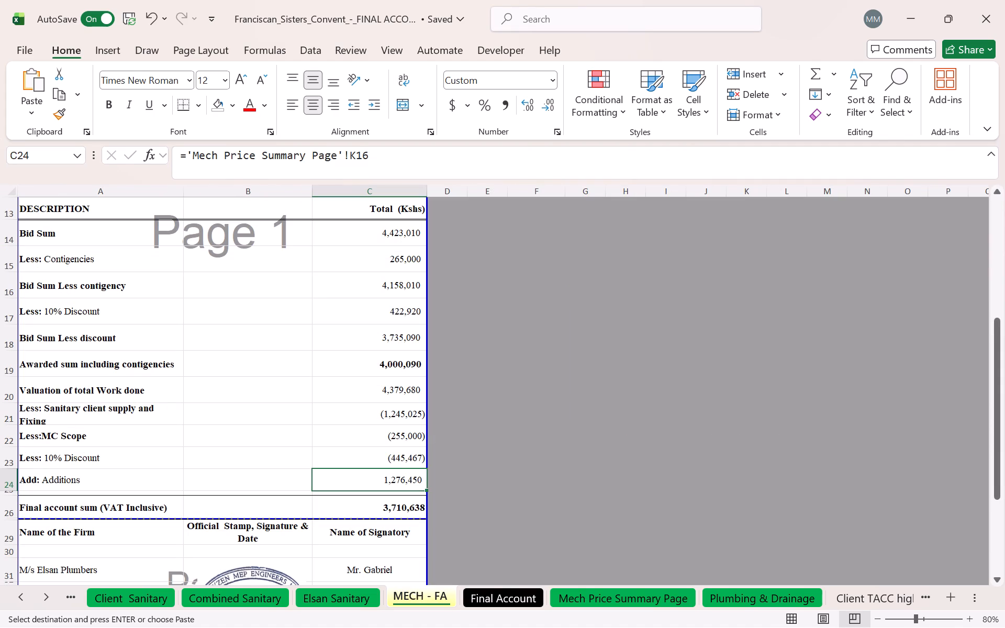
{"action": "left_click", "coordinate": [510, 599]}
{"action": "scroll", "coordinate": [358, 293], "scroll_direction": "up", "scroll_amount": 4}
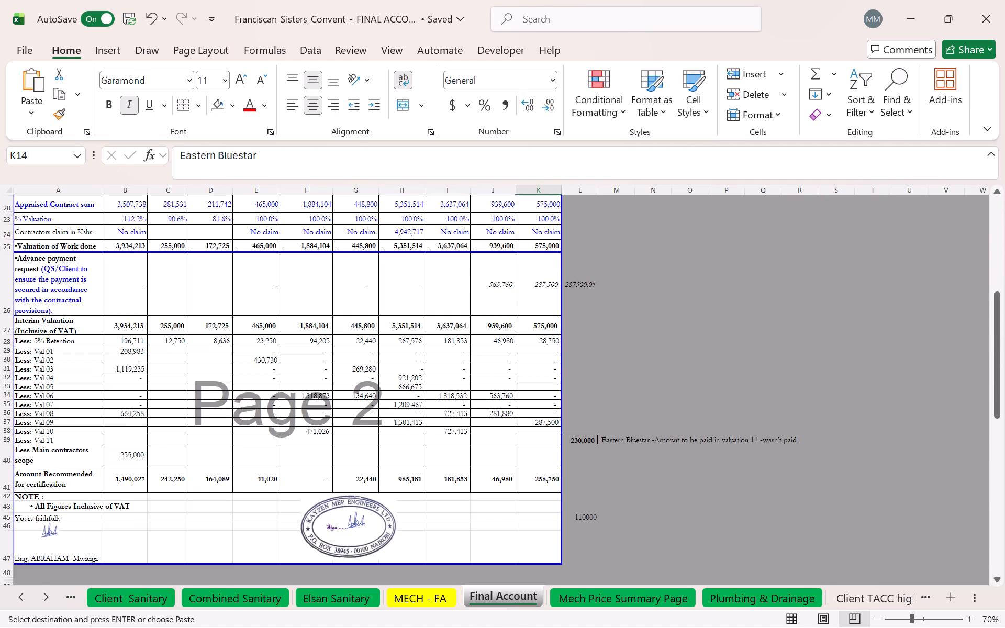
{"action": "scroll", "coordinate": [352, 293], "scroll_direction": "up", "scroll_amount": 1}
{"action": "left_click", "coordinate": [582, 593]}
{"action": "scroll", "coordinate": [310, 355], "scroll_direction": "up", "scroll_amount": 13}
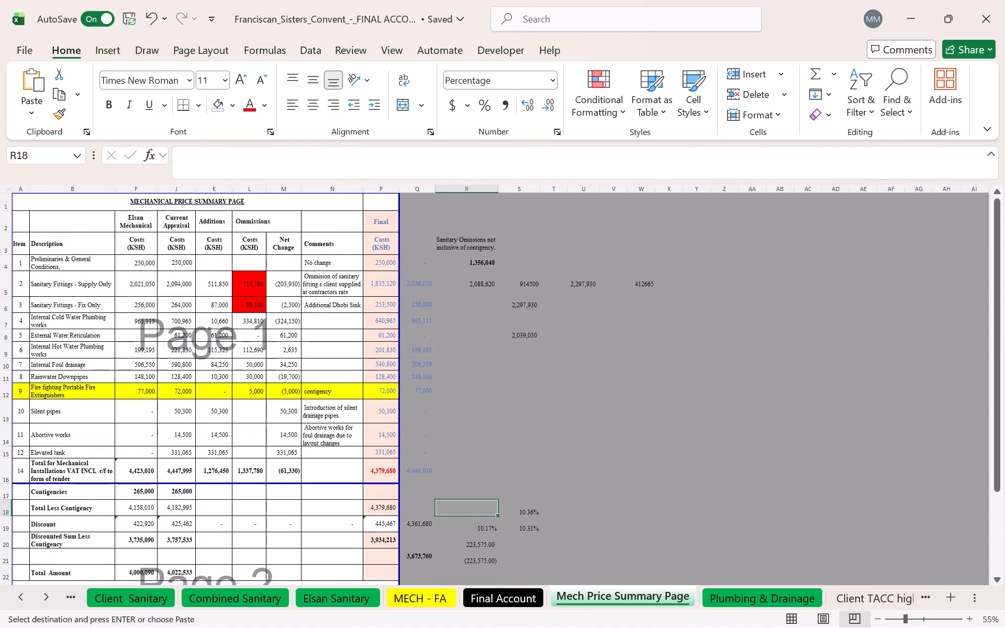
Link the Current Appraisal costs for sanitary Supply Only (J5) and Fix Only (J6) to Combined Sanitary X88 and X89.
{"action": "left_click", "coordinate": [182, 278]}
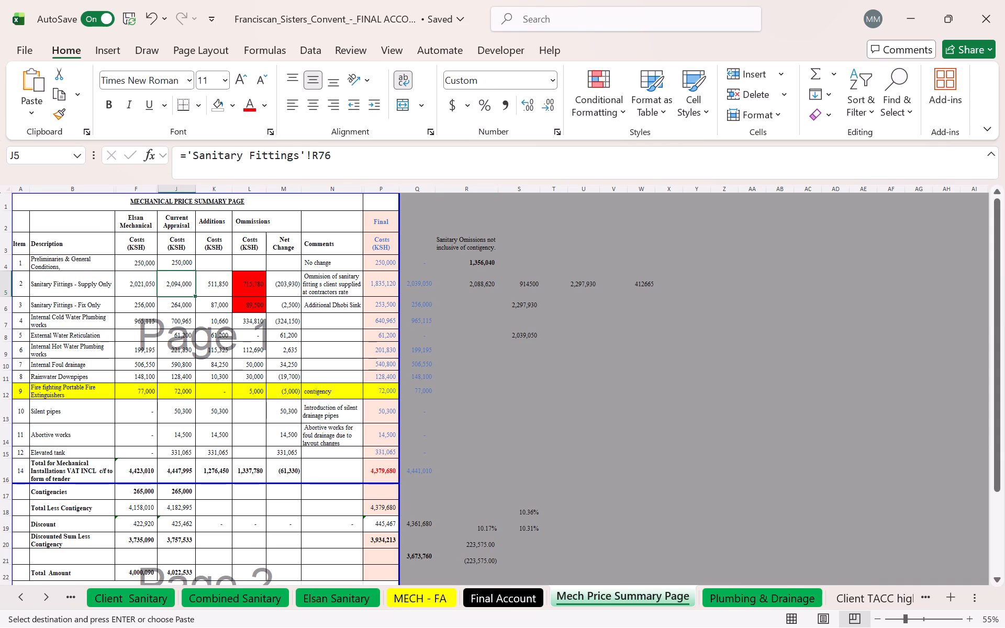
{"action": "scroll", "coordinate": [172, 294], "scroll_direction": "down", "scroll_amount": 1}
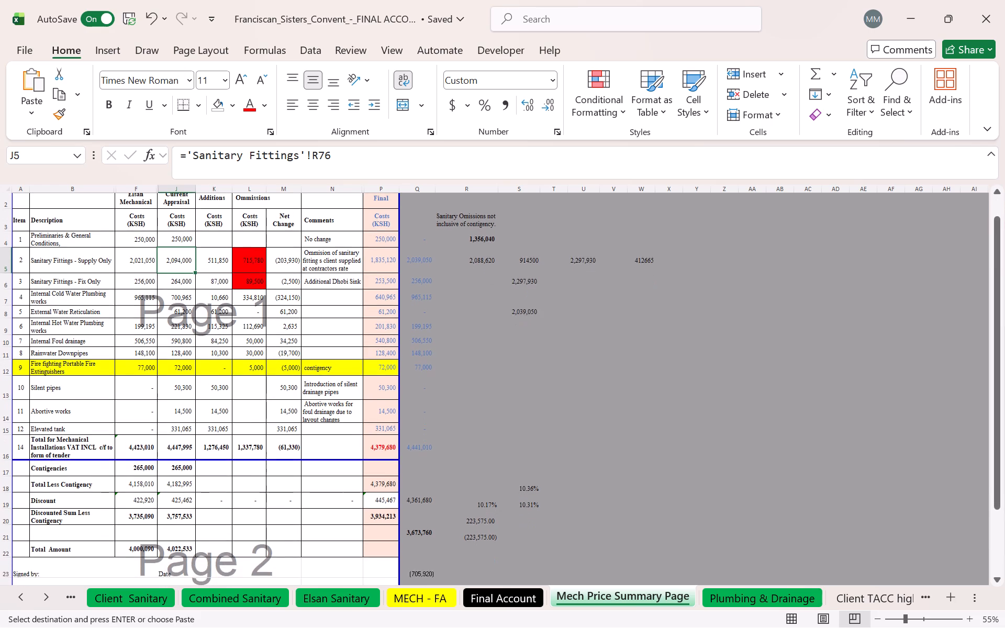
{"action": "scroll", "coordinate": [198, 339], "scroll_direction": "up", "scroll_amount": 4}
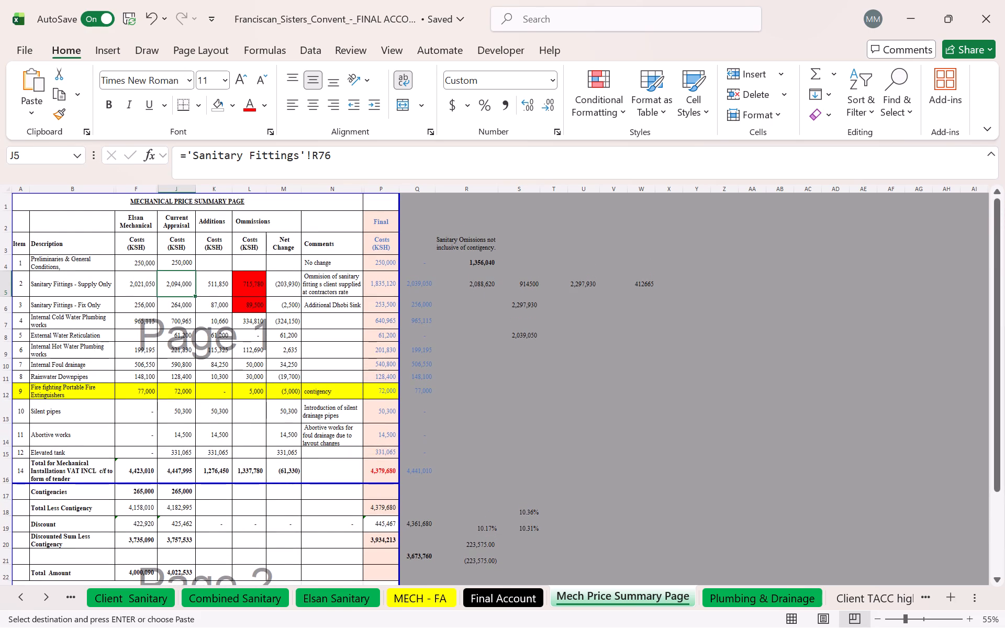
{"action": "key", "text": "equal"}
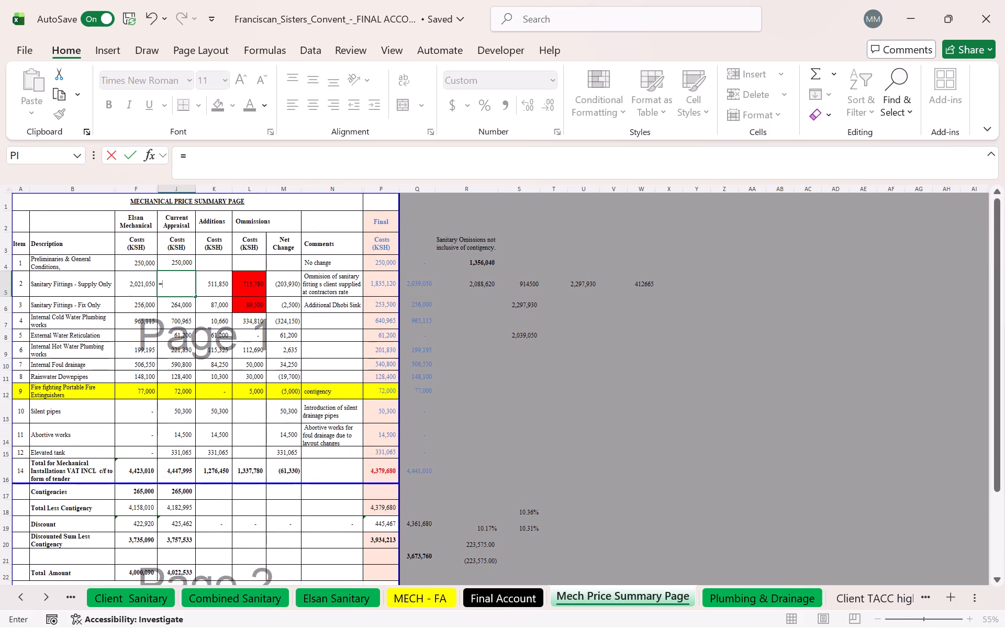
{"action": "left_click", "coordinate": [226, 605]}
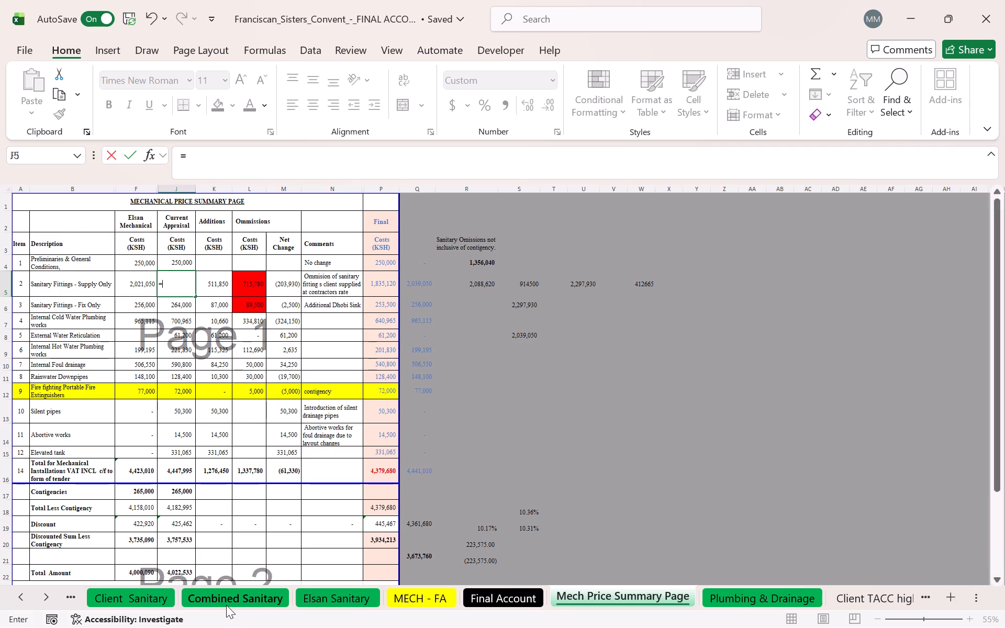
{"action": "left_click", "coordinate": [586, 369]}
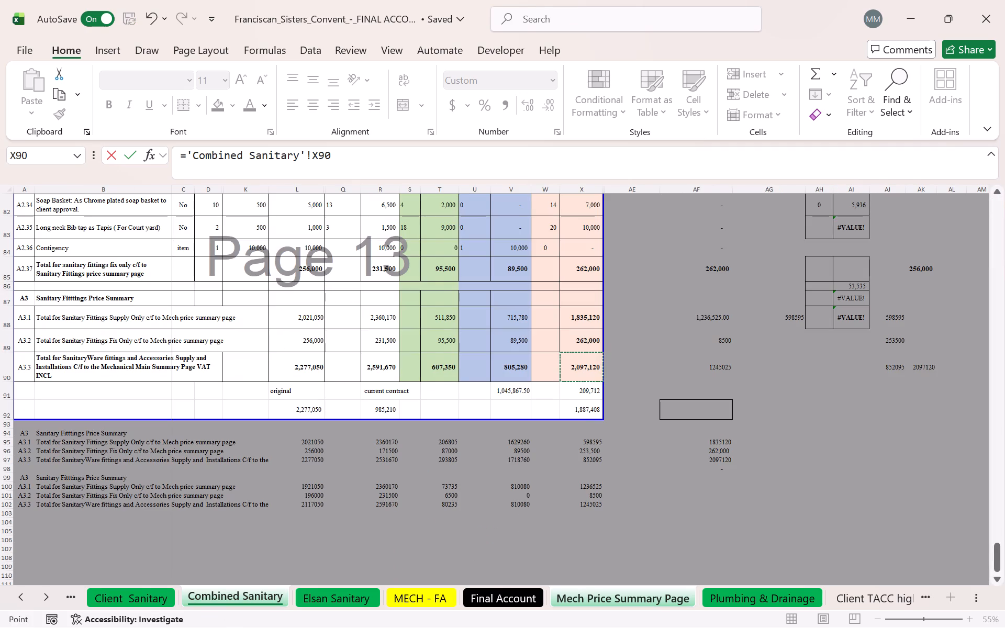
{"action": "left_click", "coordinate": [574, 326]}
{"action": "key", "text": "Return"}
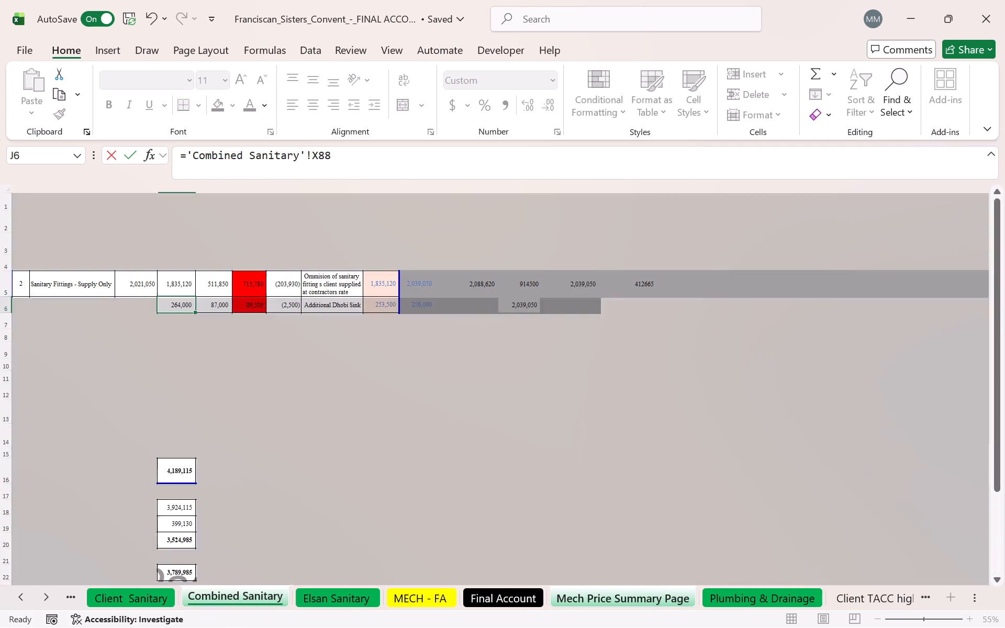
{"action": "key", "text": "equal"}
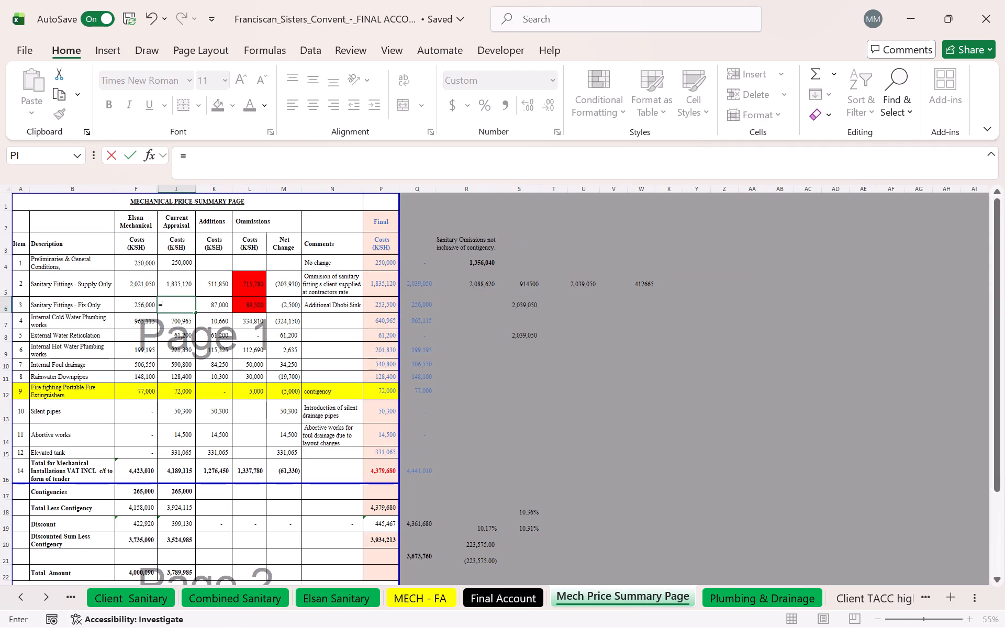
{"action": "left_click", "coordinate": [238, 603]}
{"action": "left_click", "coordinate": [578, 338]}
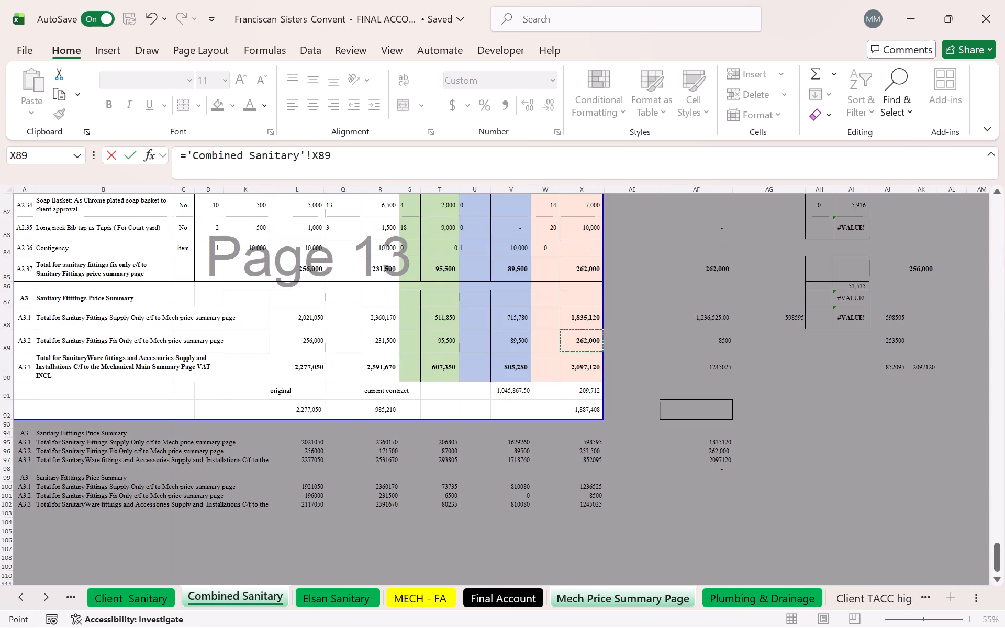
{"action": "key", "text": "Return"}
Link the Supply Only Additions (K5) and Ommissions (L5) costs to Combined Sanitary T88 and V88.
{"action": "left_click", "coordinate": [211, 284]}
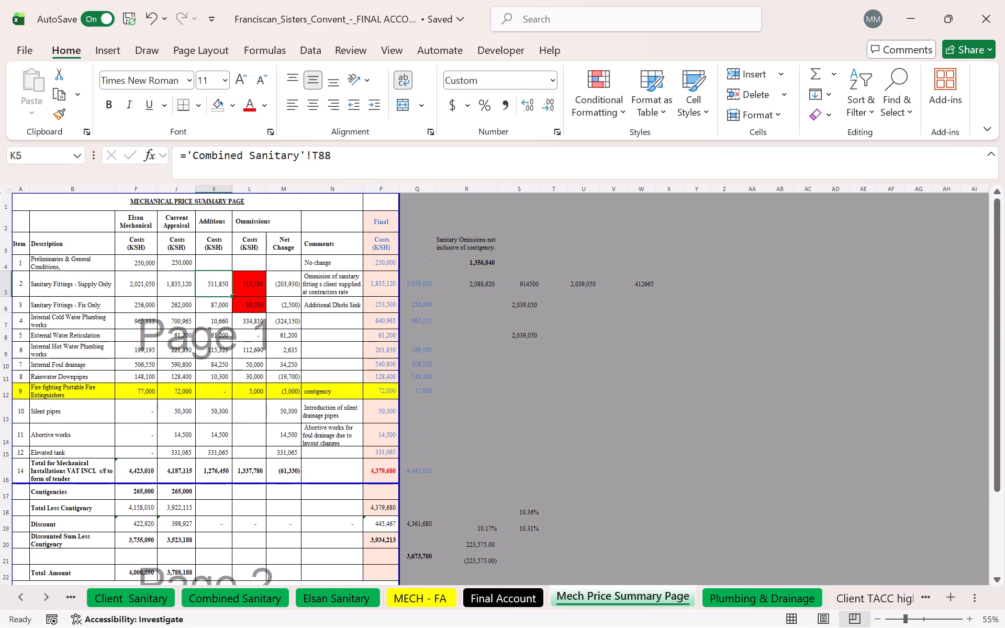
{"action": "key", "text": "equal"}
{"action": "left_click", "coordinate": [251, 600]}
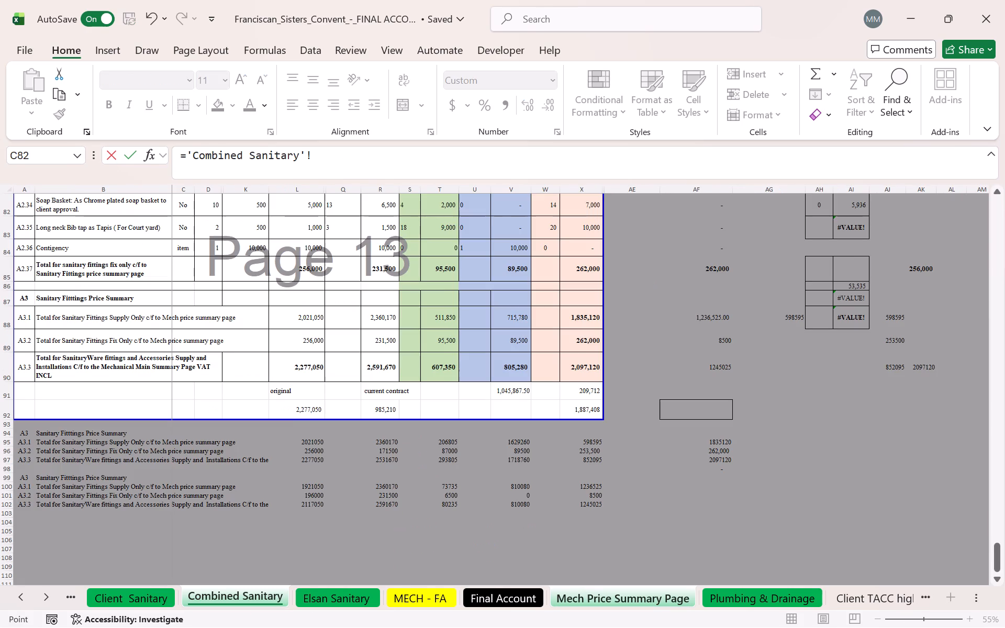
{"action": "left_click", "coordinate": [444, 320]}
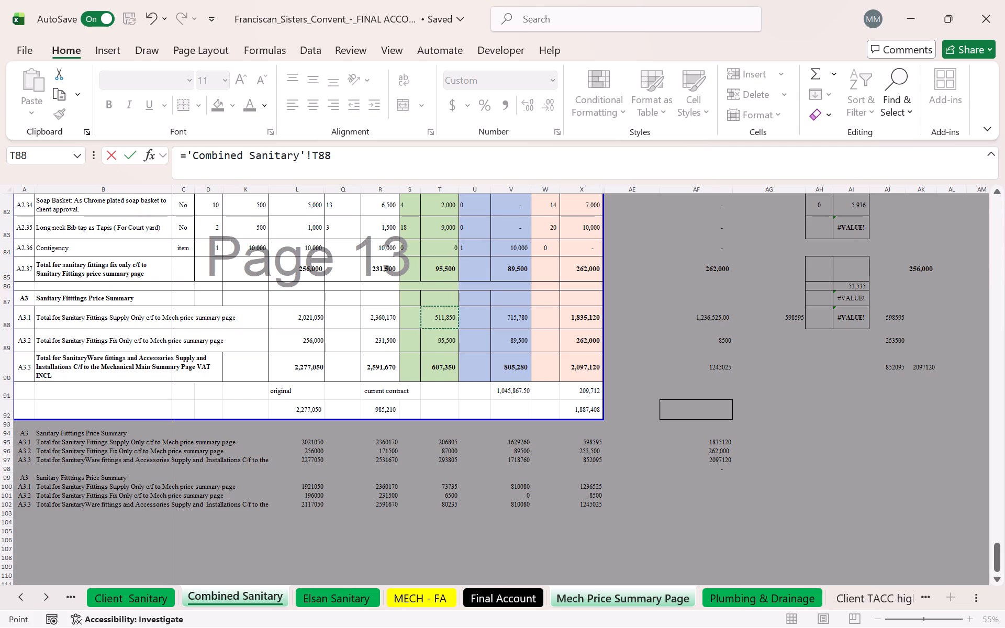
{"action": "key", "text": "Return"}
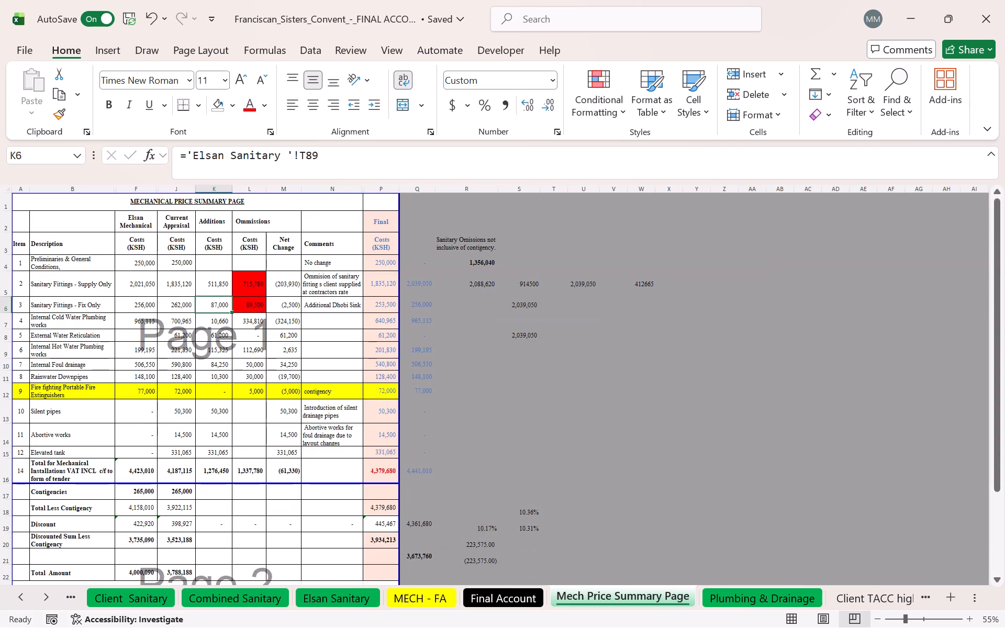
{"action": "left_click", "coordinate": [247, 283]}
{"action": "key", "text": "equal"}
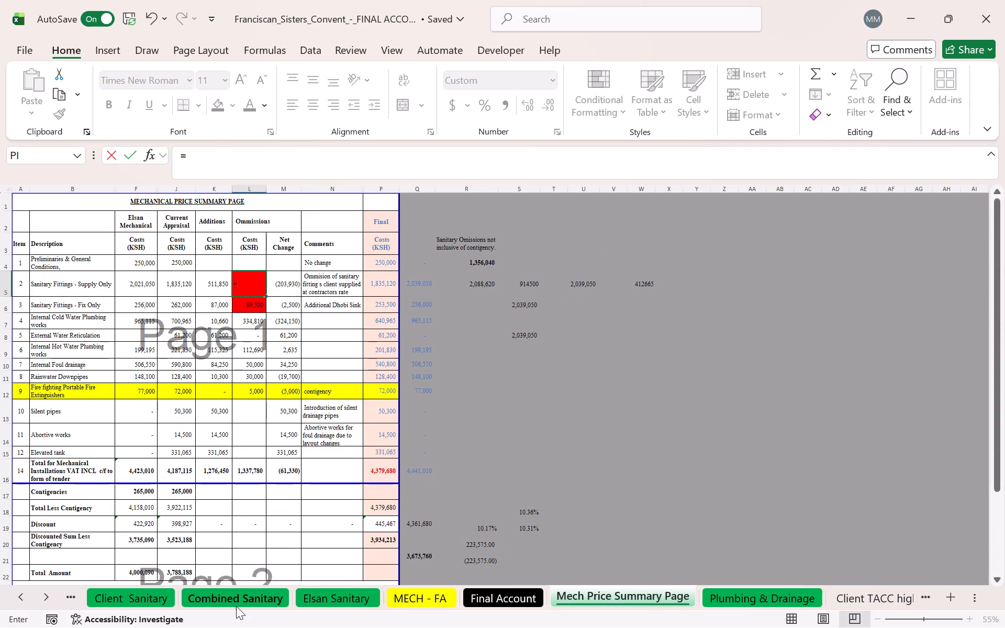
{"action": "left_click", "coordinate": [236, 599]}
{"action": "left_click", "coordinate": [518, 322]}
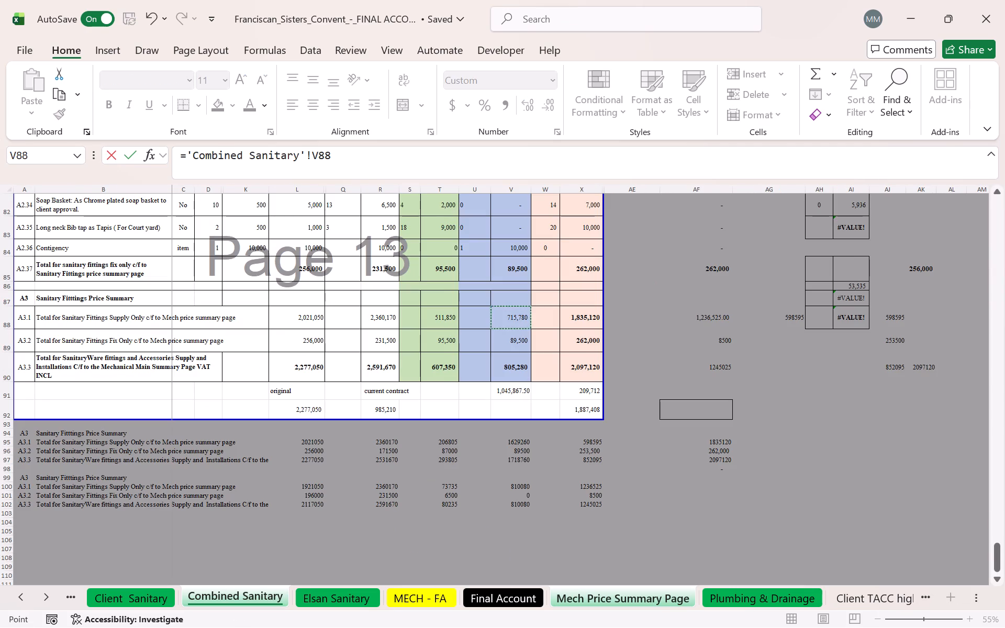
{"action": "key", "text": "Return"}
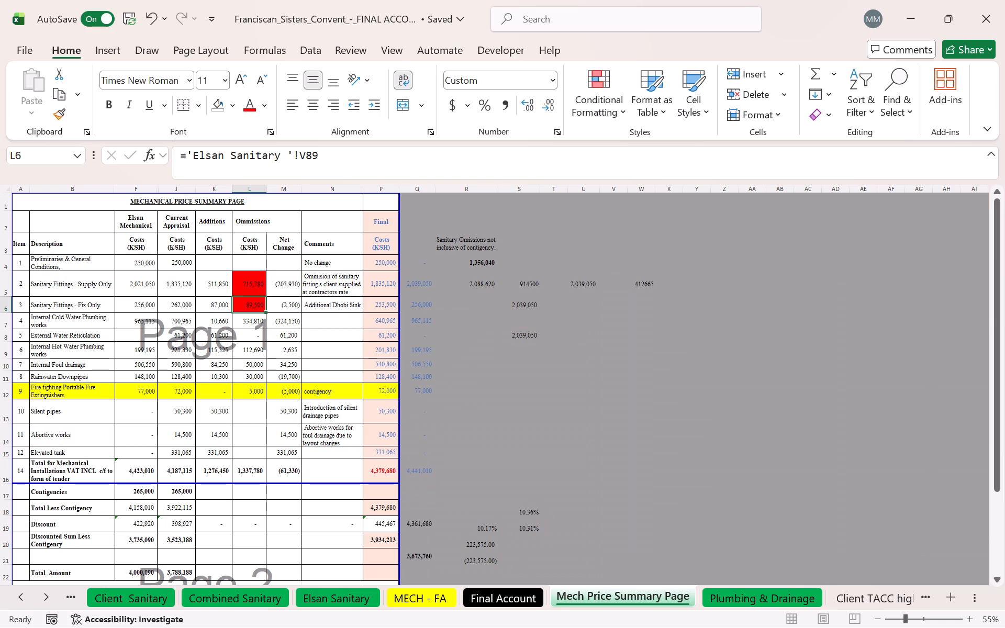
Link the Fix Only Additions (K6) and Ommissions (L6) costs to Combined Sanitary T89 and V89.
{"action": "left_click", "coordinate": [220, 307]}
{"action": "key", "text": "equal"}
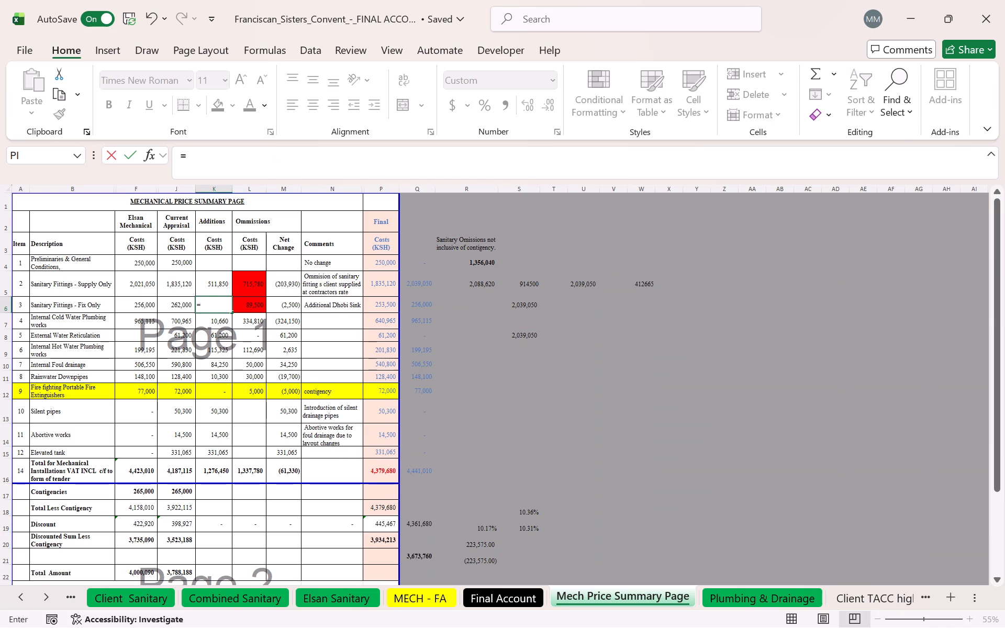
{"action": "left_click", "coordinate": [227, 592]}
{"action": "left_click", "coordinate": [429, 346]}
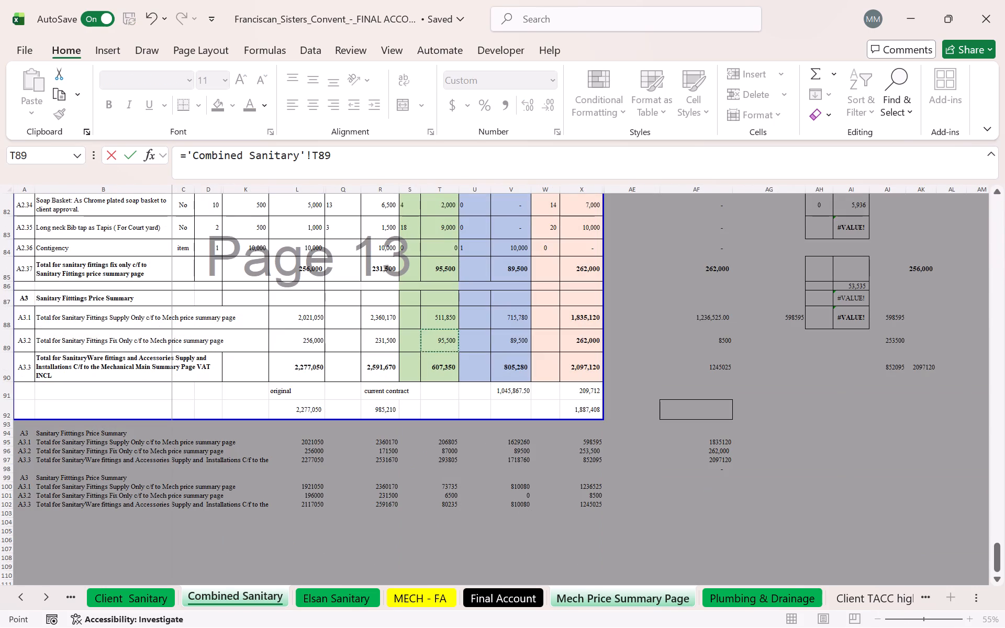
{"action": "key", "text": "Return"}
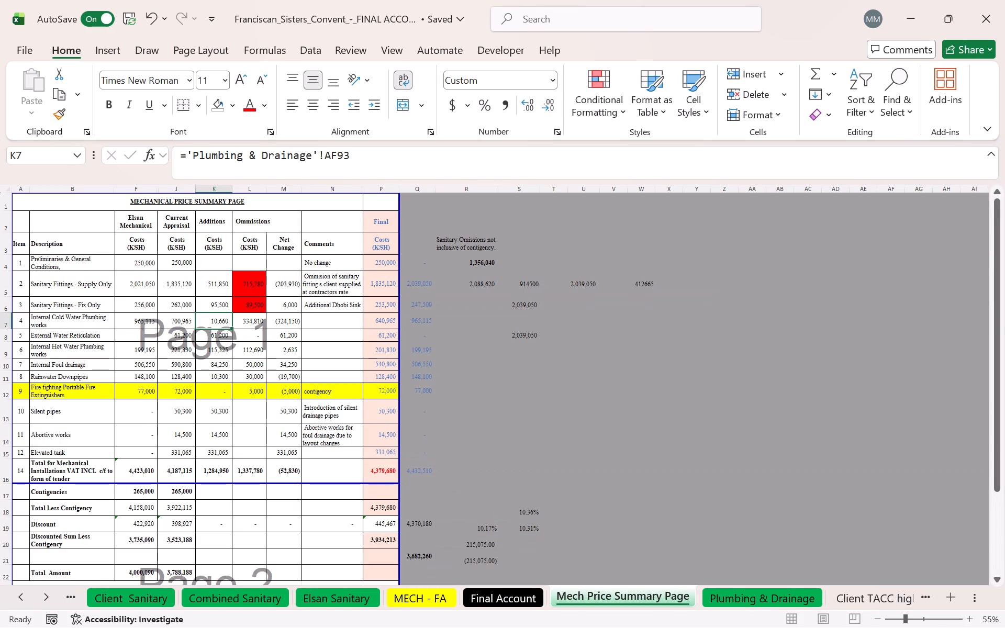
{"action": "left_click", "coordinate": [250, 308]}
{"action": "key", "text": "equal"}
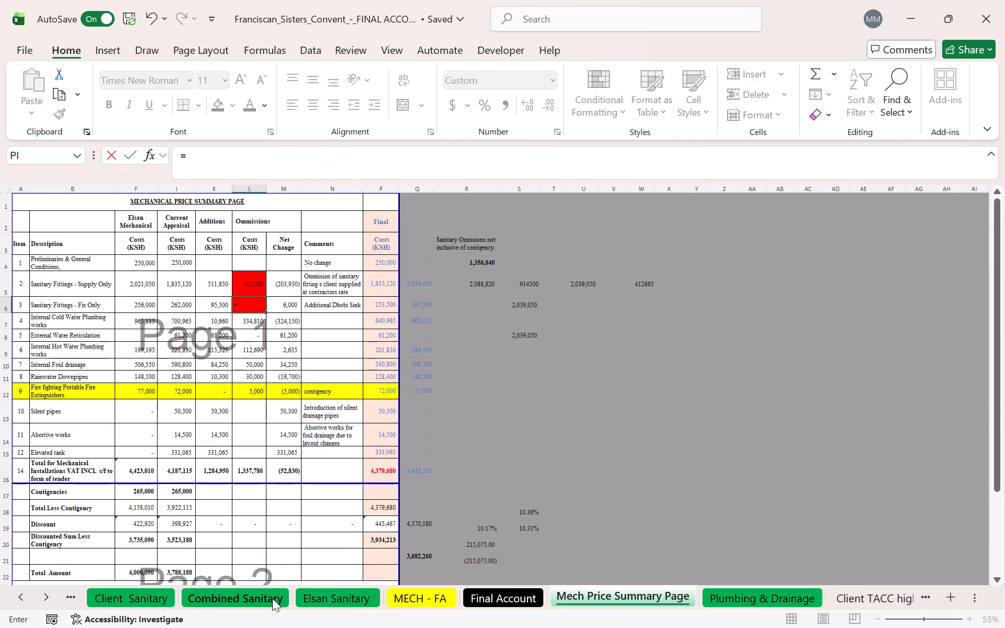
{"action": "left_click", "coordinate": [266, 598]}
{"action": "left_click", "coordinate": [517, 344]}
{"action": "key", "text": "Return"}
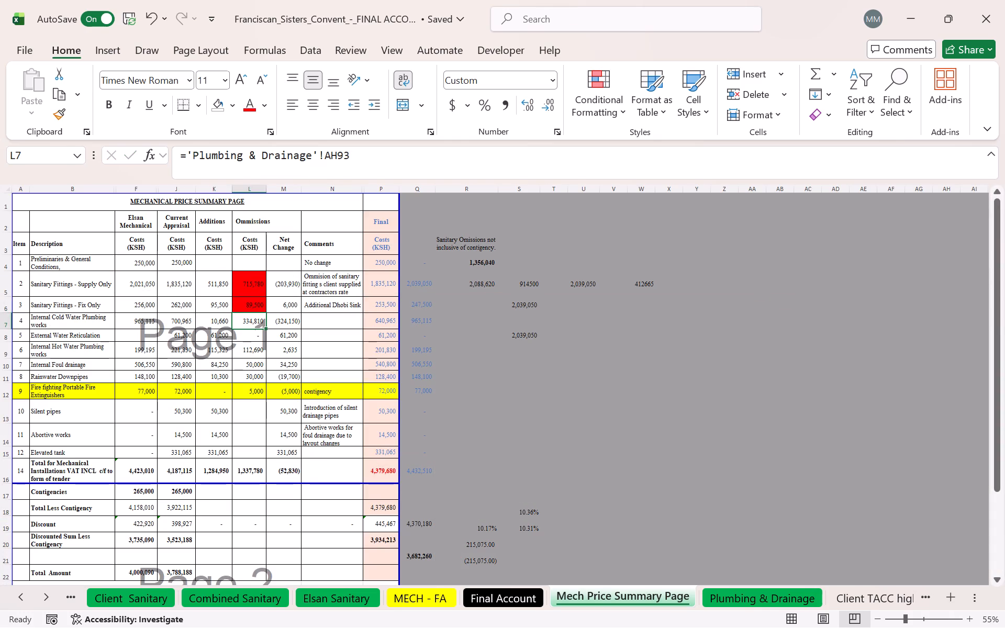
Check the formula behind the Final cost of Sanitary Fittings - Supply Only in P5.
{"action": "double_click", "coordinate": [374, 292]}
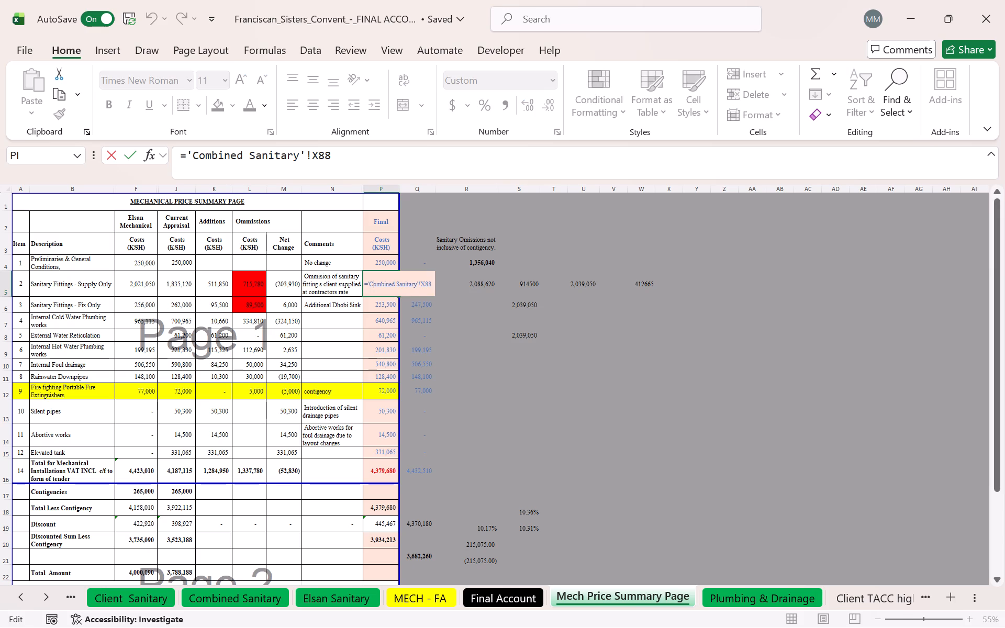
{"action": "key", "text": "Escape"}
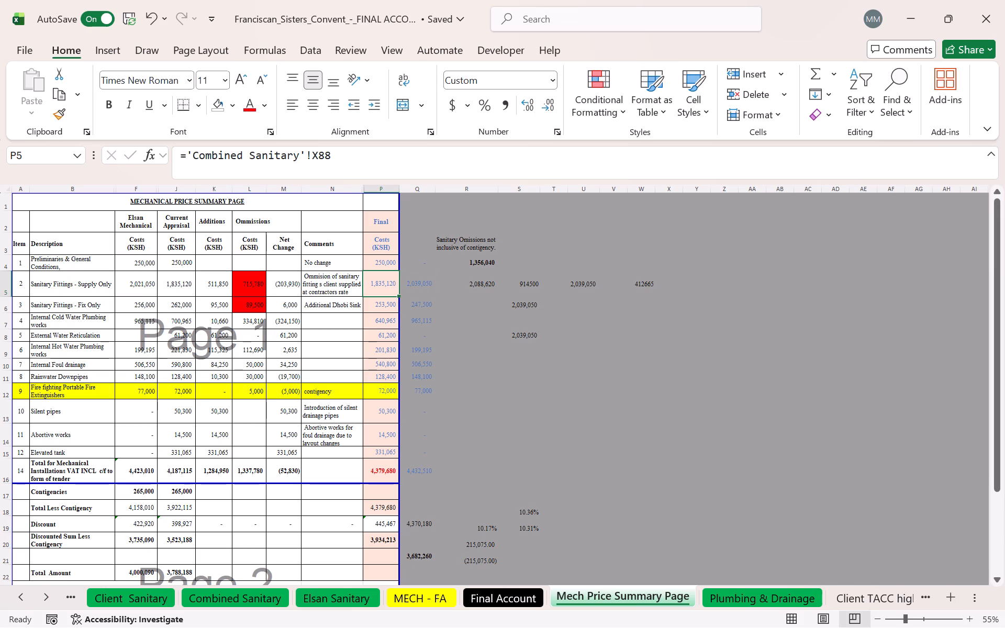
Clear the red fill from the sanitary Ommissions cells L5:L6 in the mechanical price summary.
{"action": "left_click_drag", "start_coordinate": [260, 285], "coordinate": [259, 302]}
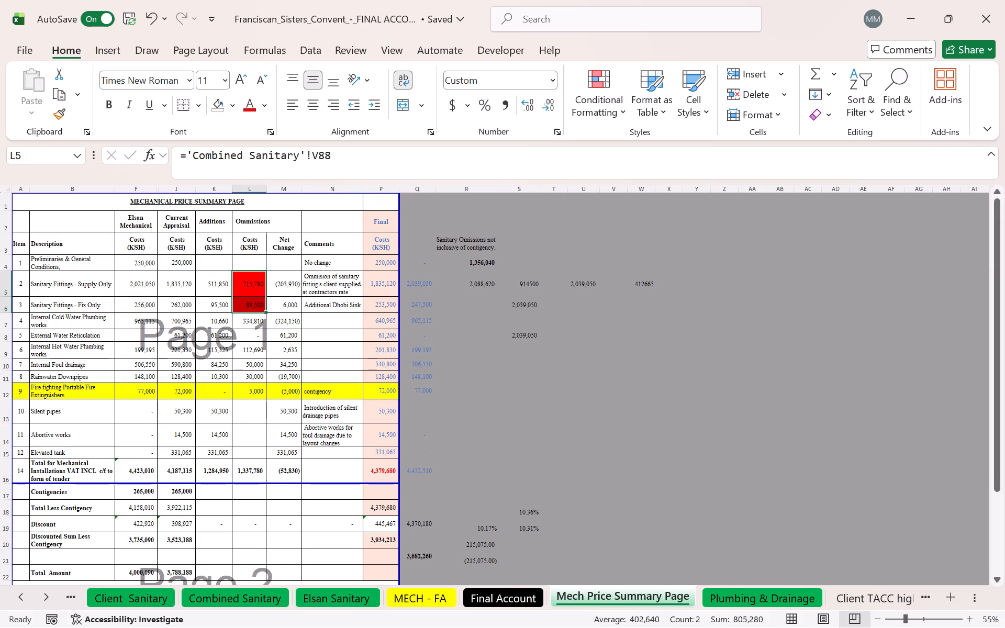
{"action": "left_click", "coordinate": [223, 106]}
{"action": "left_click", "coordinate": [316, 375]}
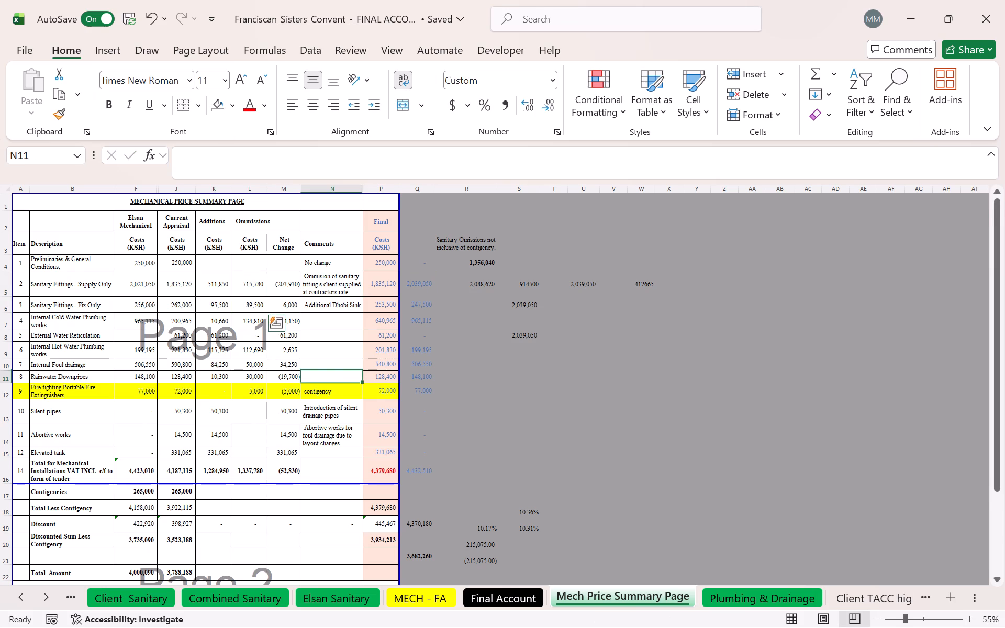
In MECH - FA, increase the height of row 21 so the client sanitary deduction label fits.
{"action": "scroll", "coordinate": [367, 318], "scroll_direction": "down", "scroll_amount": 2}
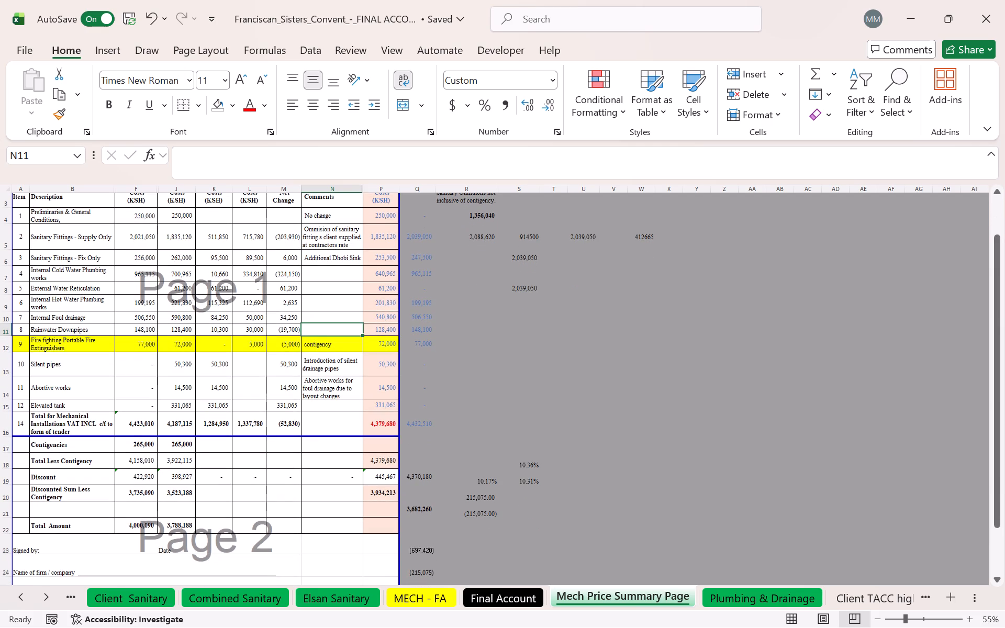
{"action": "left_click", "coordinate": [439, 600]}
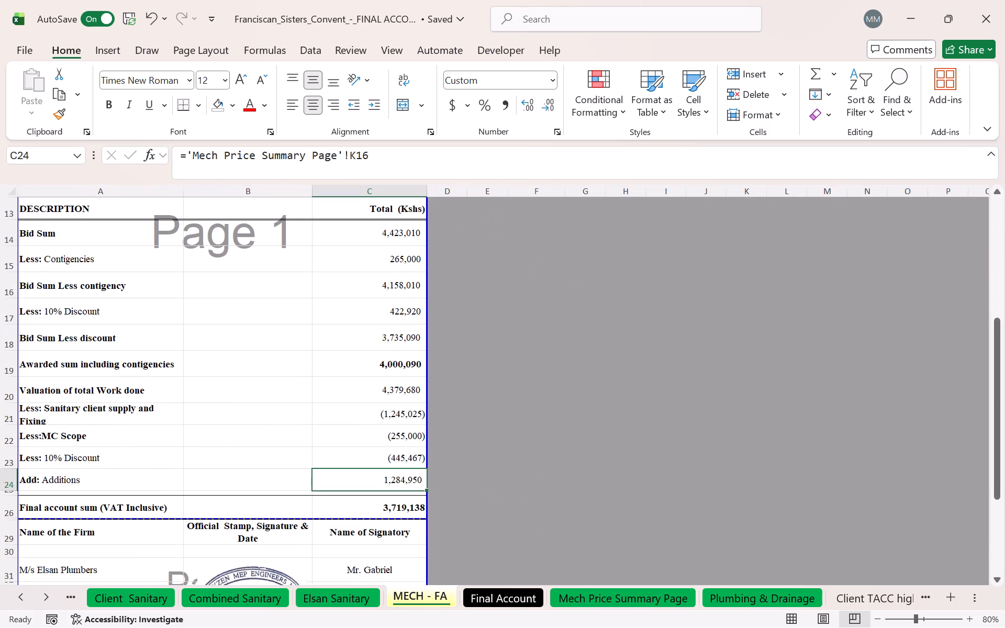
{"action": "scroll", "coordinate": [406, 364], "scroll_direction": "down", "scroll_amount": 1}
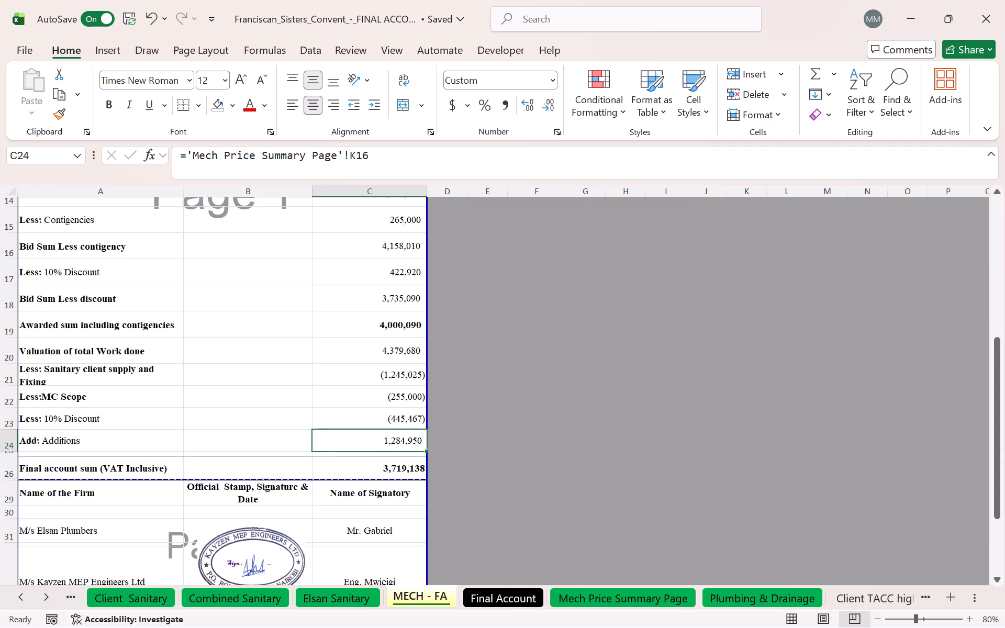
{"action": "left_click_drag", "start_coordinate": [12, 388], "coordinate": [11, 394]}
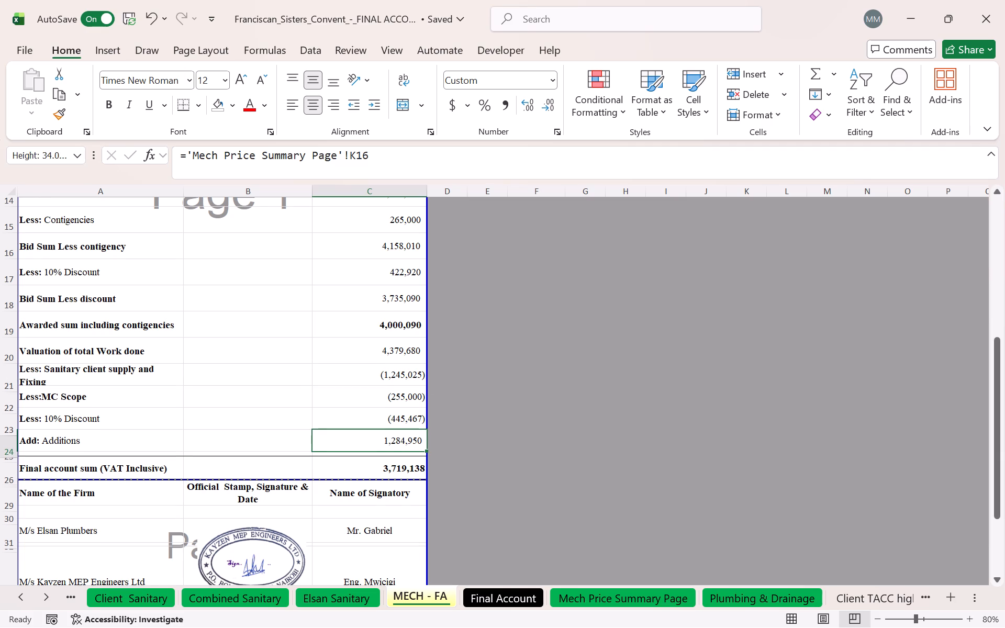
Inspect the label and formula of the sanitary client supply and fixing deduction in row 21 of MECH - FA.
{"action": "left_click", "coordinate": [109, 380]}
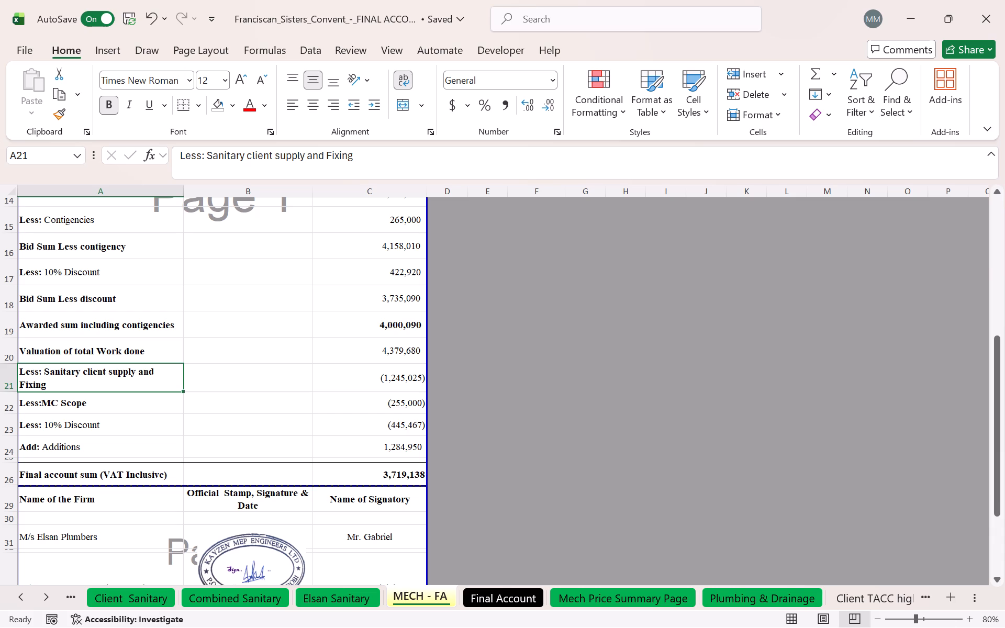
{"action": "left_click", "coordinate": [365, 383]}
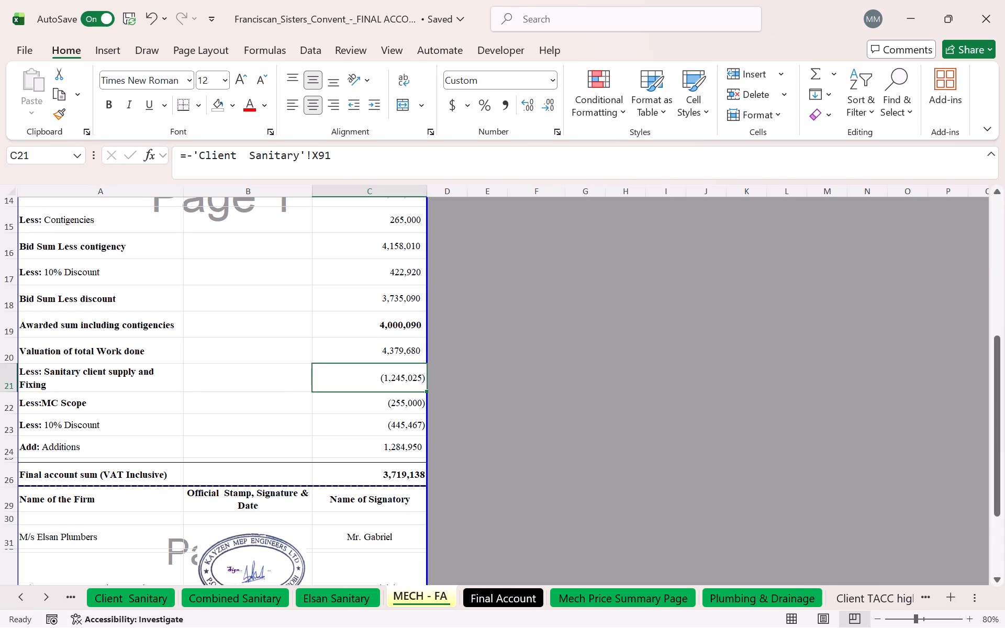
In MECH - FA, relink the sanitary client supply and fixing deduction in C21 as the negative of Client Sanitary cell X91.
{"action": "key", "text": "equal"}
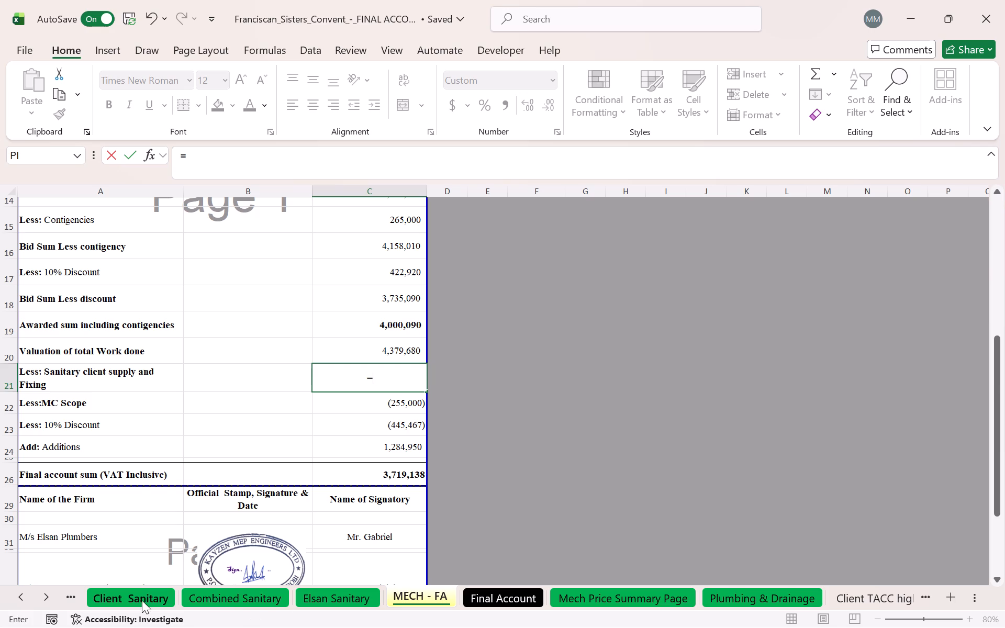
{"action": "left_click", "coordinate": [141, 600]}
{"action": "scroll", "coordinate": [435, 434], "scroll_direction": "down", "scroll_amount": 20}
{"action": "scroll", "coordinate": [435, 434], "scroll_direction": "down", "scroll_amount": 2}
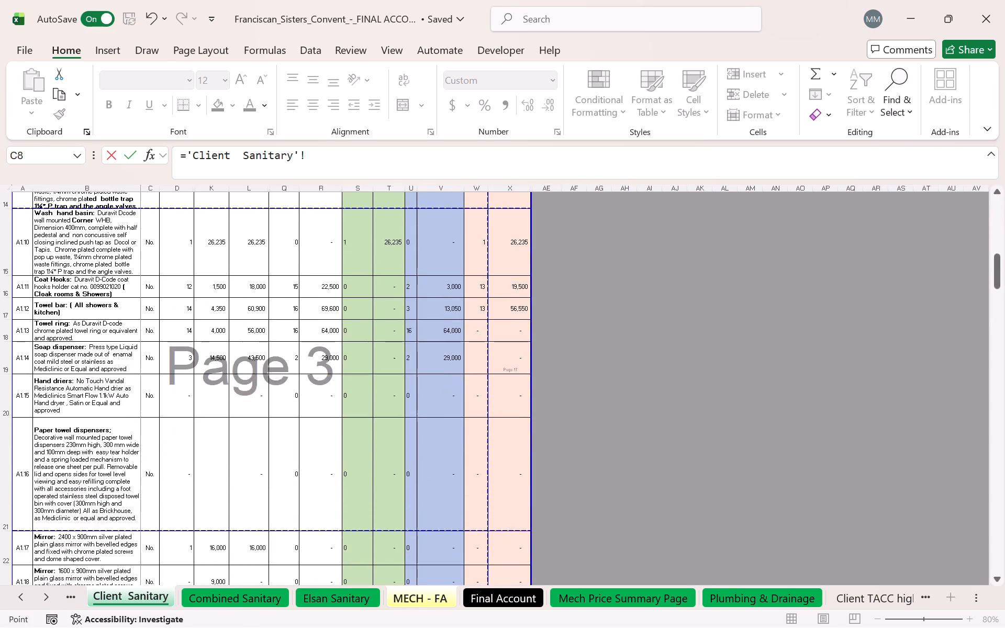
{"action": "scroll", "coordinate": [473, 421], "scroll_direction": "down", "scroll_amount": 20}
{"action": "scroll", "coordinate": [473, 421], "scroll_direction": "down", "scroll_amount": 20}
{"action": "scroll", "coordinate": [473, 421], "scroll_direction": "down", "scroll_amount": 9}
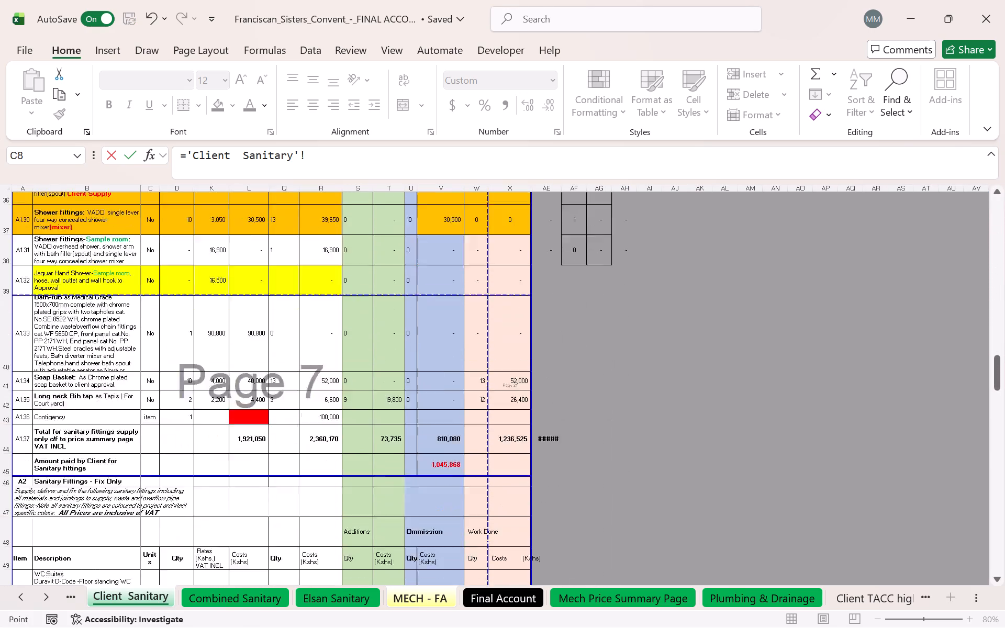
{"action": "scroll", "coordinate": [506, 424], "scroll_direction": "down", "scroll_amount": 20}
{"action": "scroll", "coordinate": [506, 424], "scroll_direction": "down", "scroll_amount": 20}
{"action": "scroll", "coordinate": [506, 424], "scroll_direction": "down", "scroll_amount": 9}
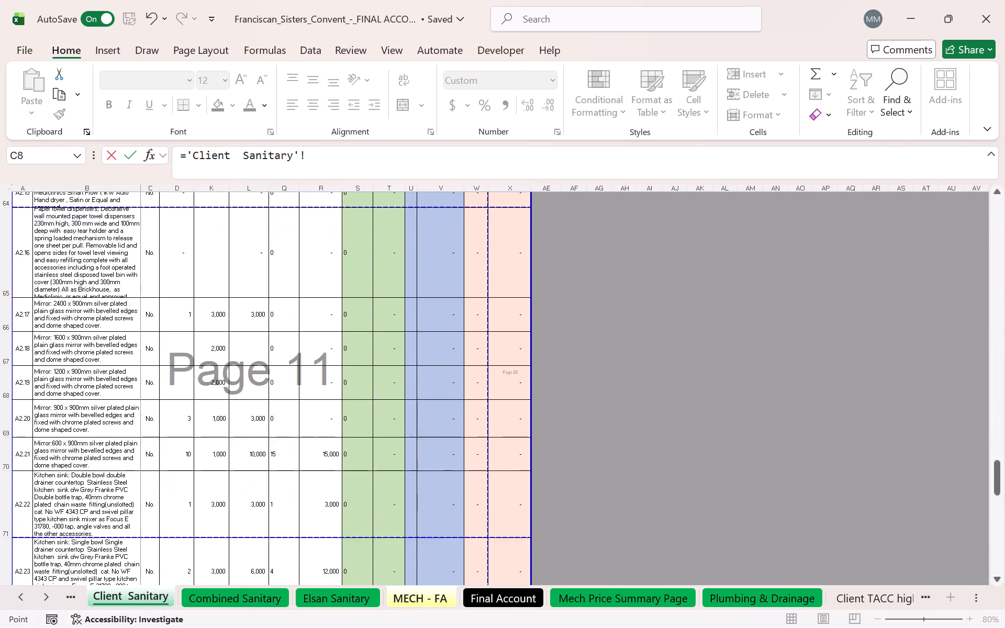
{"action": "scroll", "coordinate": [504, 421], "scroll_direction": "down", "scroll_amount": 20}
{"action": "scroll", "coordinate": [504, 421], "scroll_direction": "down", "scroll_amount": 19}
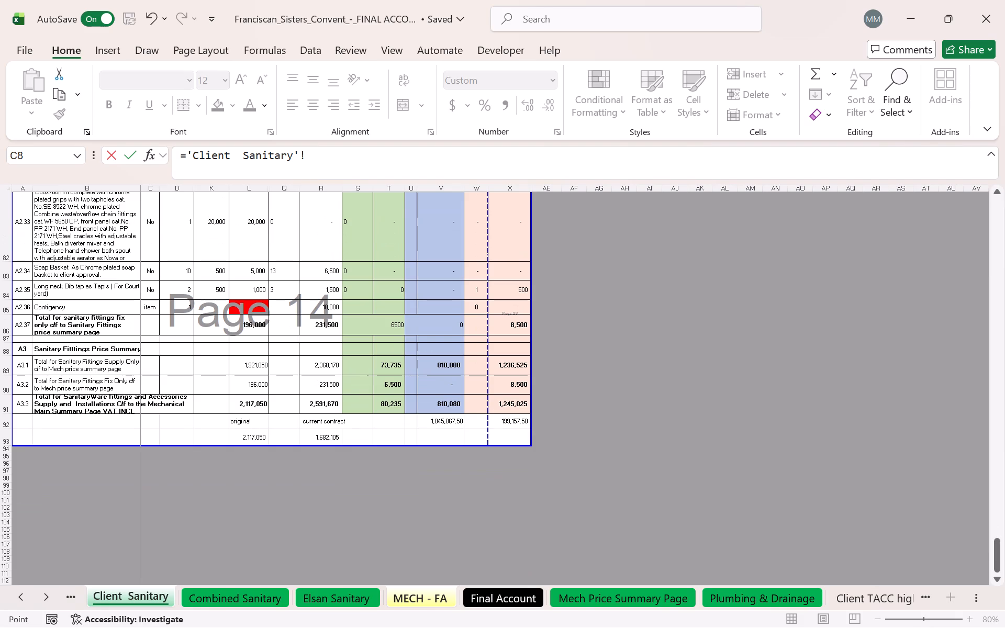
{"action": "left_click", "coordinate": [506, 408]}
{"action": "key", "text": "Return"}
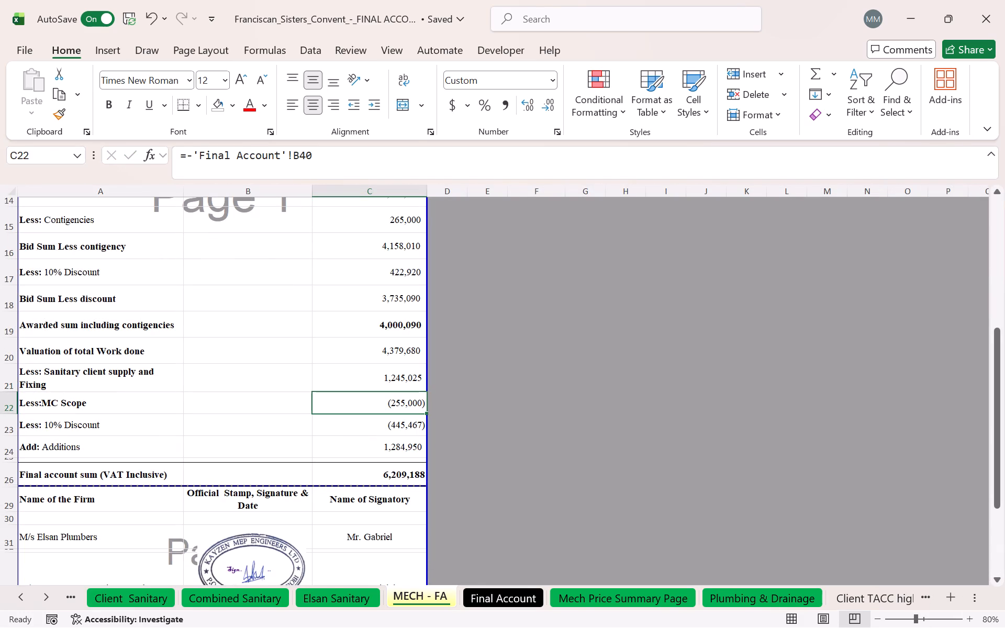
{"action": "left_click", "coordinate": [366, 382]}
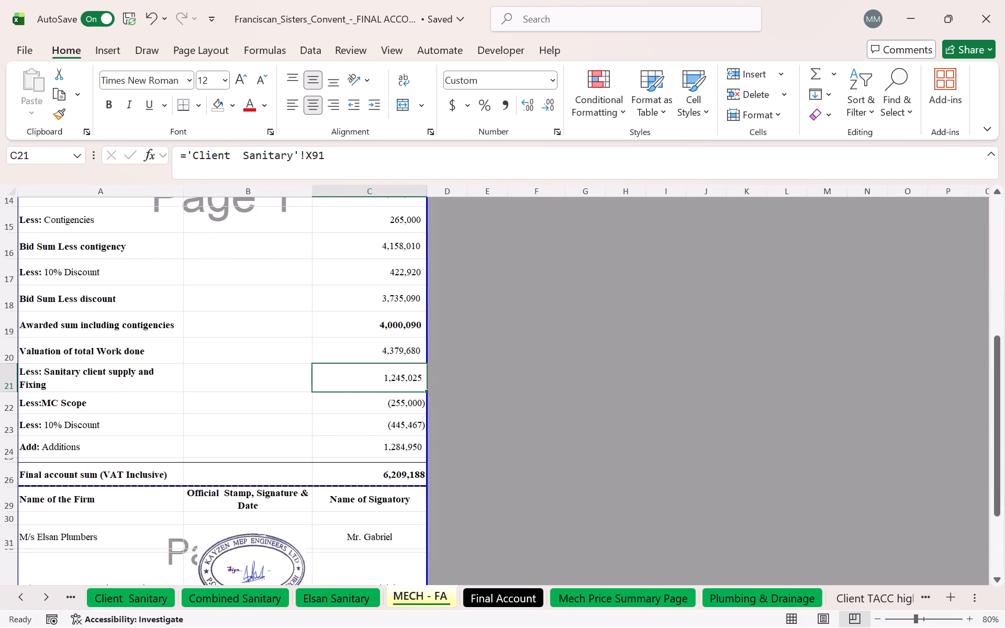
{"action": "left_click", "coordinate": [188, 152]}
{"action": "key", "text": "minus"}
{"action": "key", "text": "Return"}
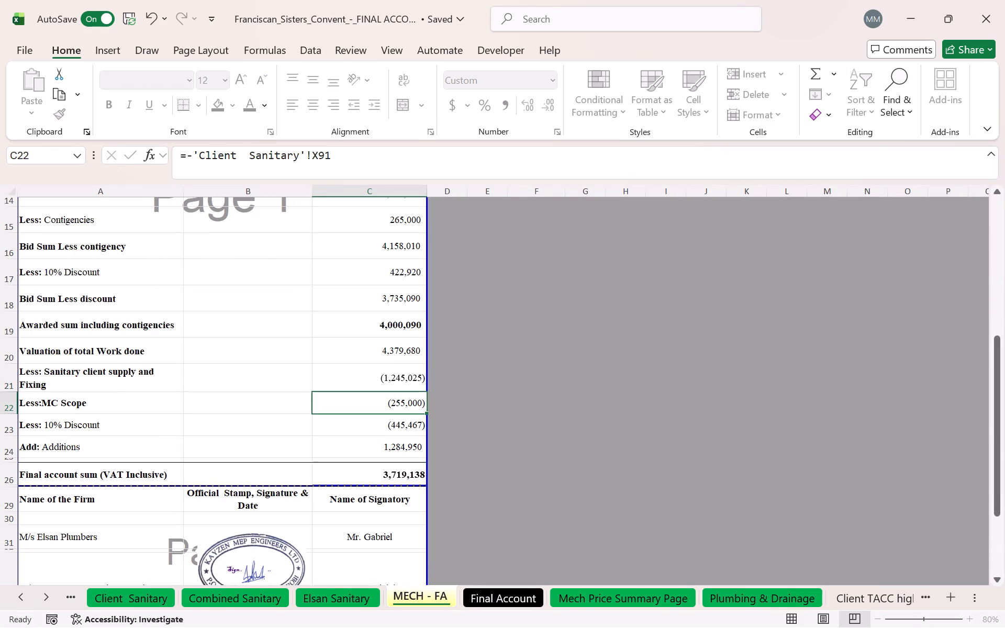
Check the formula behind the Final account sum (VAT Inclusive) in MECH - FA.
{"action": "double_click", "coordinate": [403, 474]}
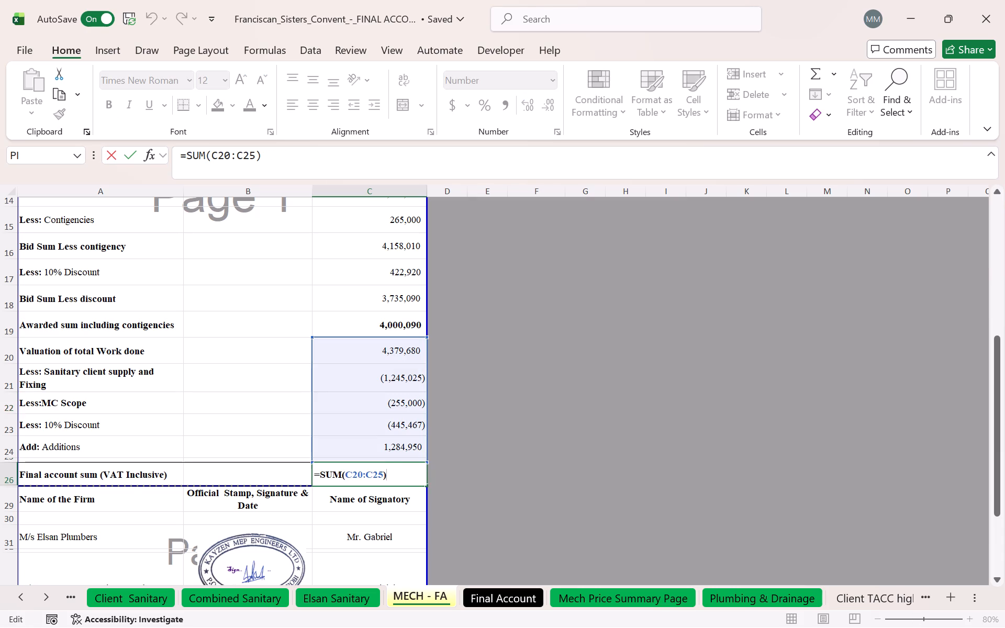
{"action": "key", "text": "Return"}
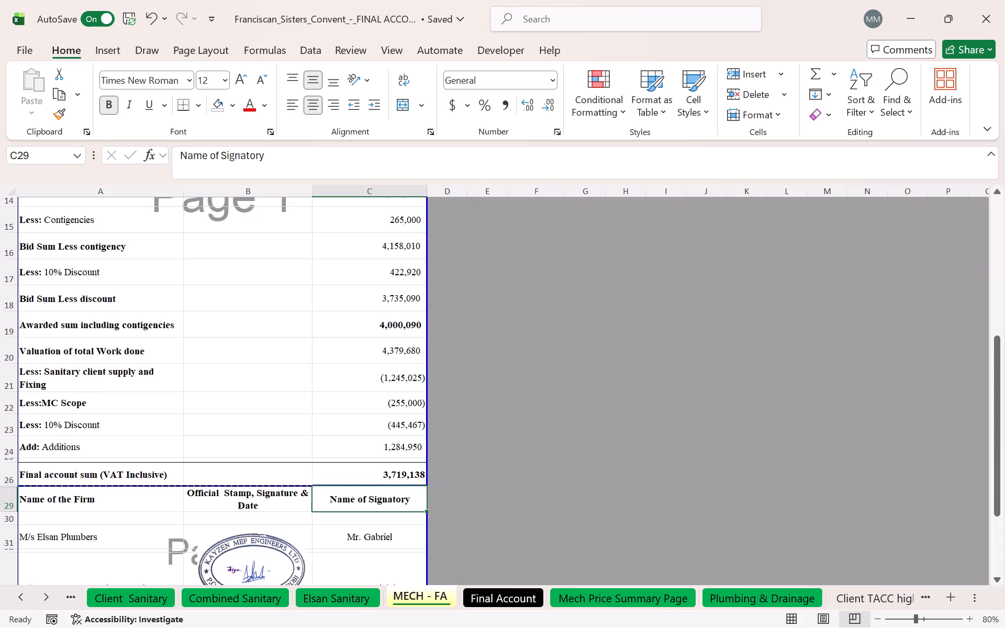
Check the Final column's Total Less Contigency and Discount cells, P18 and P19, in the mechanical price summary.
{"action": "left_click", "coordinate": [488, 598]}
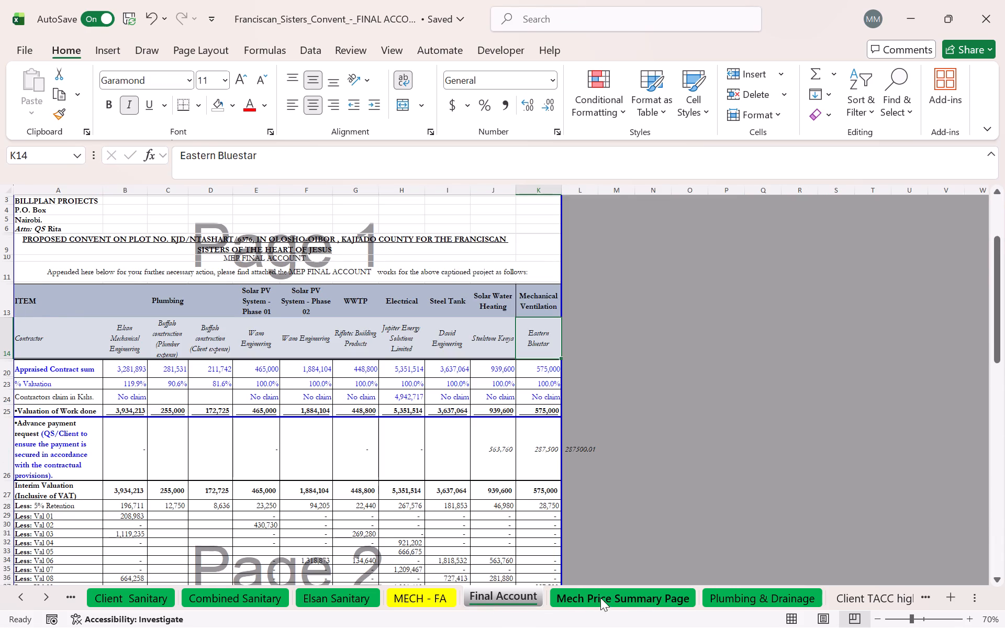
{"action": "left_click", "coordinate": [600, 598]}
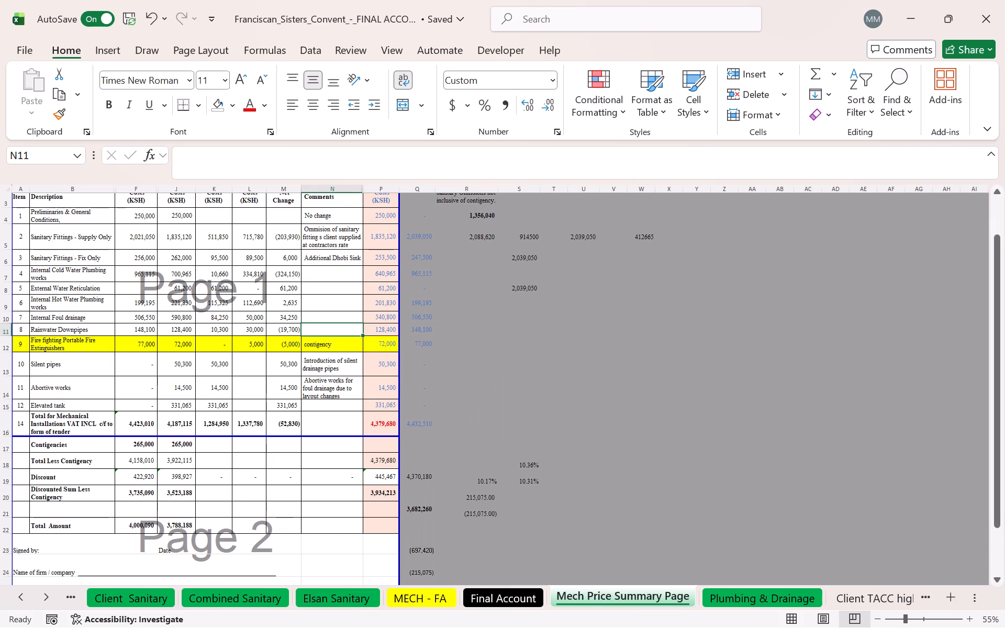
{"action": "left_click", "coordinate": [379, 461]}
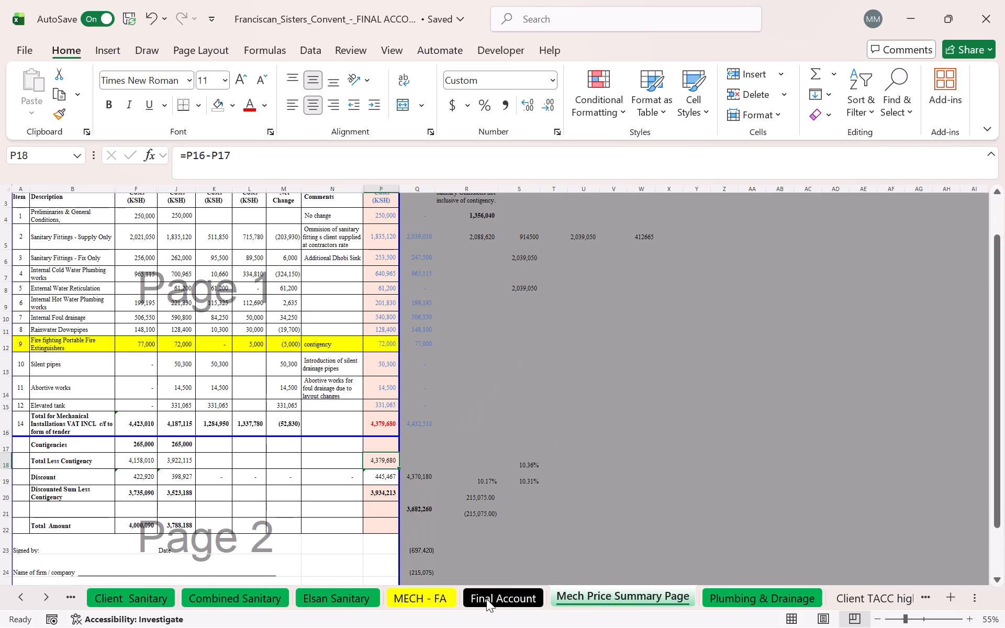
{"action": "left_click", "coordinate": [389, 480]}
{"action": "left_click", "coordinate": [515, 599]}
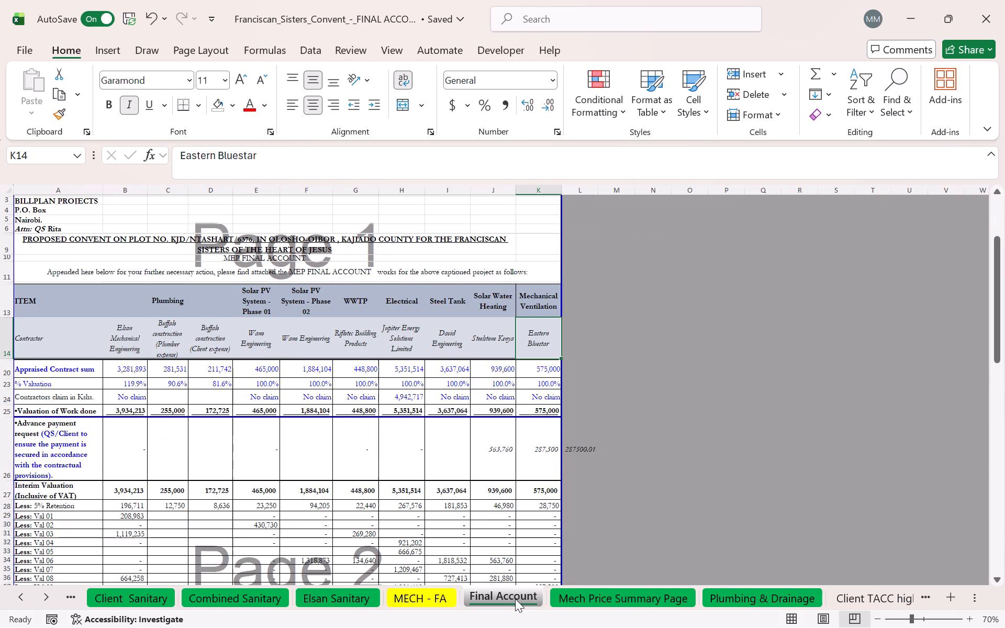
Move the MECH - FA sheet so it sits between Final Account and Mech Price Summary Page.
{"action": "left_click_drag", "start_coordinate": [438, 598], "coordinate": [520, 587]}
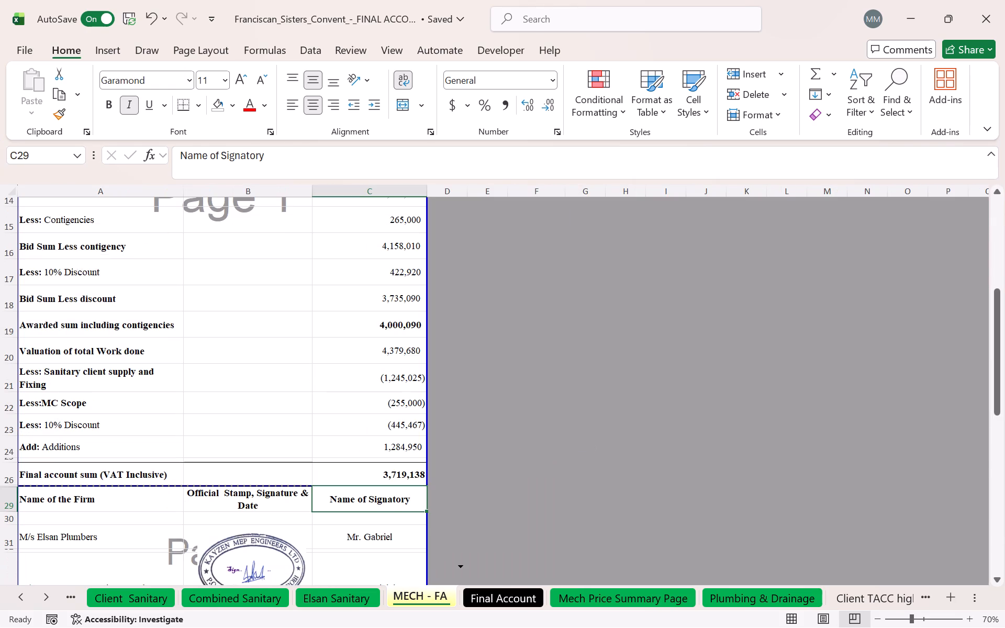
{"action": "left_click_drag", "start_coordinate": [520, 587], "coordinate": [553, 596]}
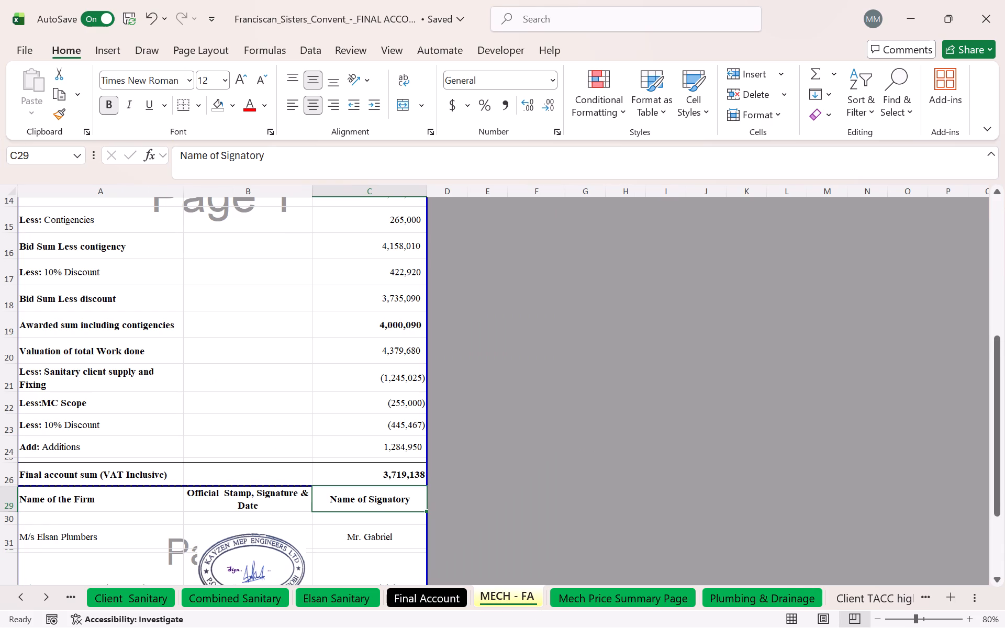
Check the source of the Additions amount in MECH - FA against the Additions and Net Change totals in the mechanical price summary.
{"action": "left_click", "coordinate": [396, 449]}
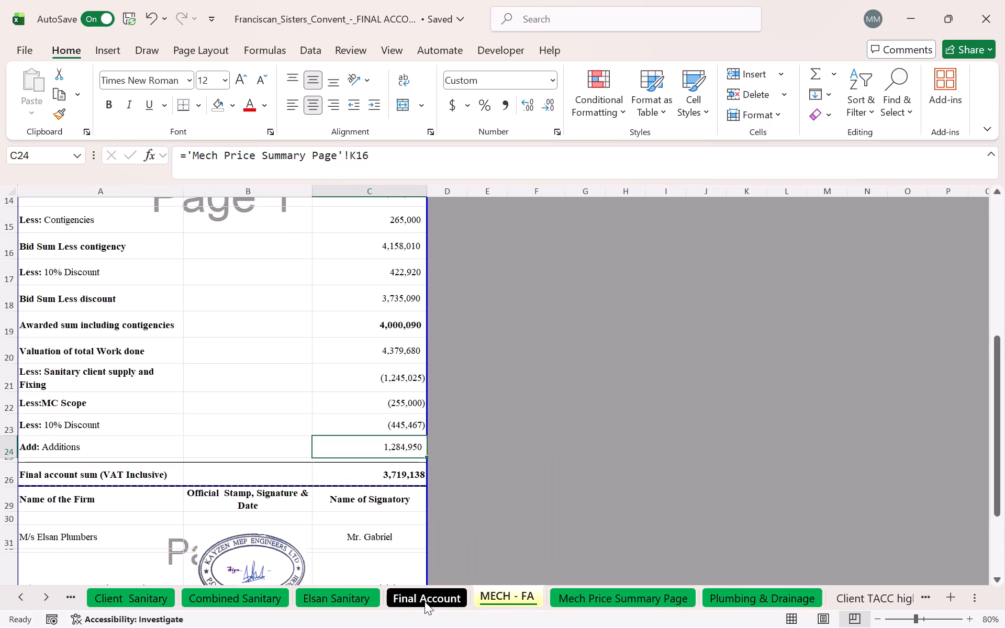
{"action": "left_click", "coordinate": [425, 601]}
{"action": "left_click", "coordinate": [585, 592]}
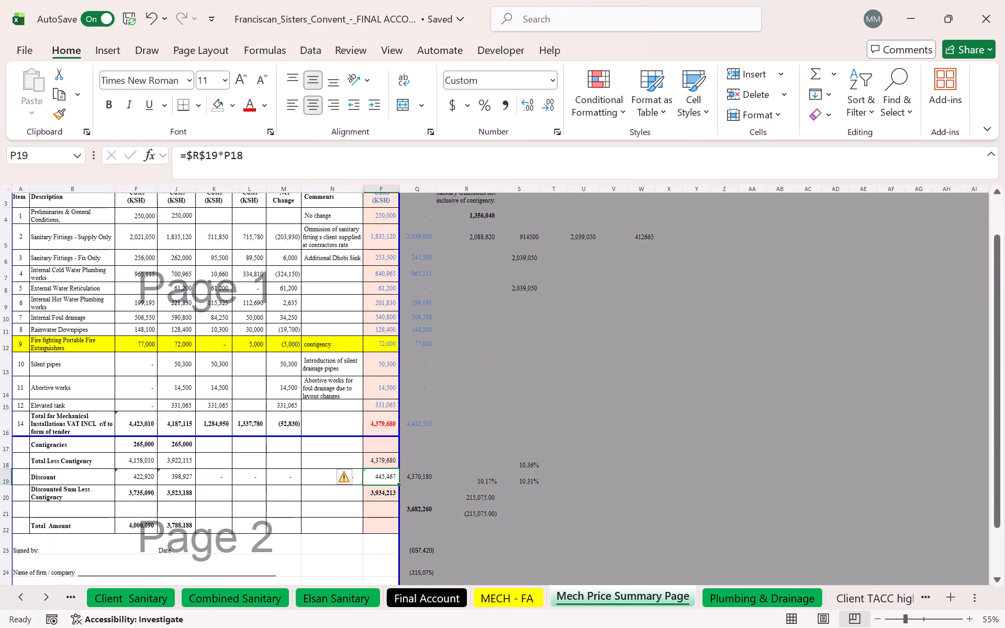
{"action": "scroll", "coordinate": [258, 439], "scroll_direction": "up", "scroll_amount": 2}
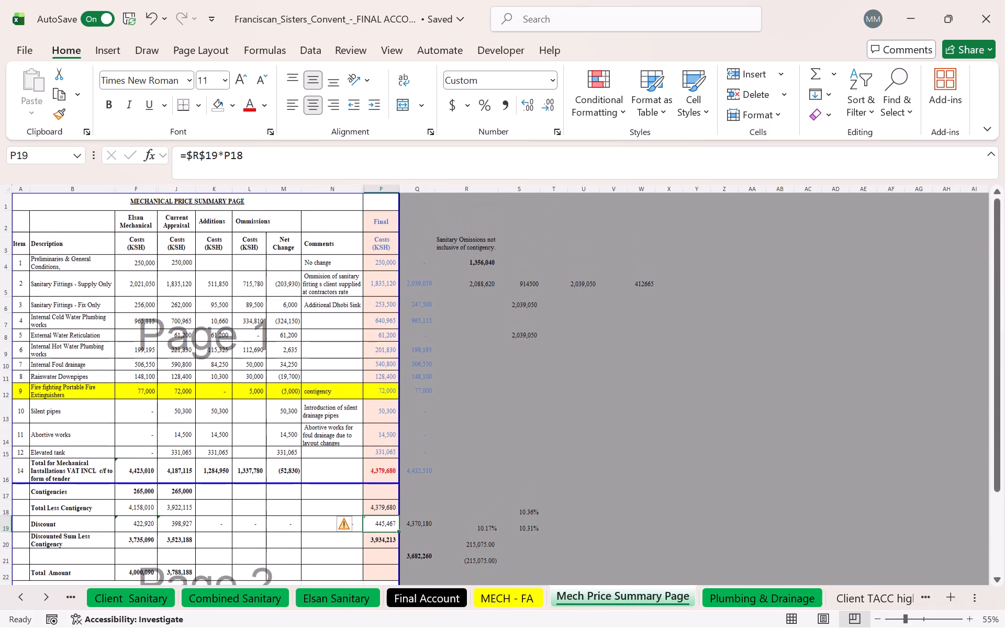
{"action": "left_click", "coordinate": [216, 469]}
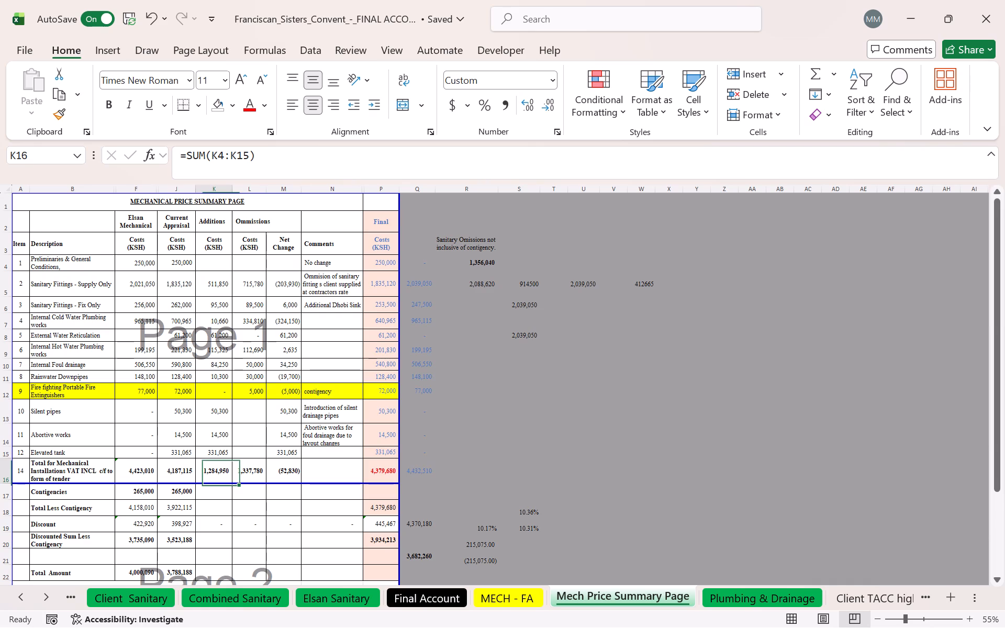
{"action": "left_click", "coordinate": [282, 472]}
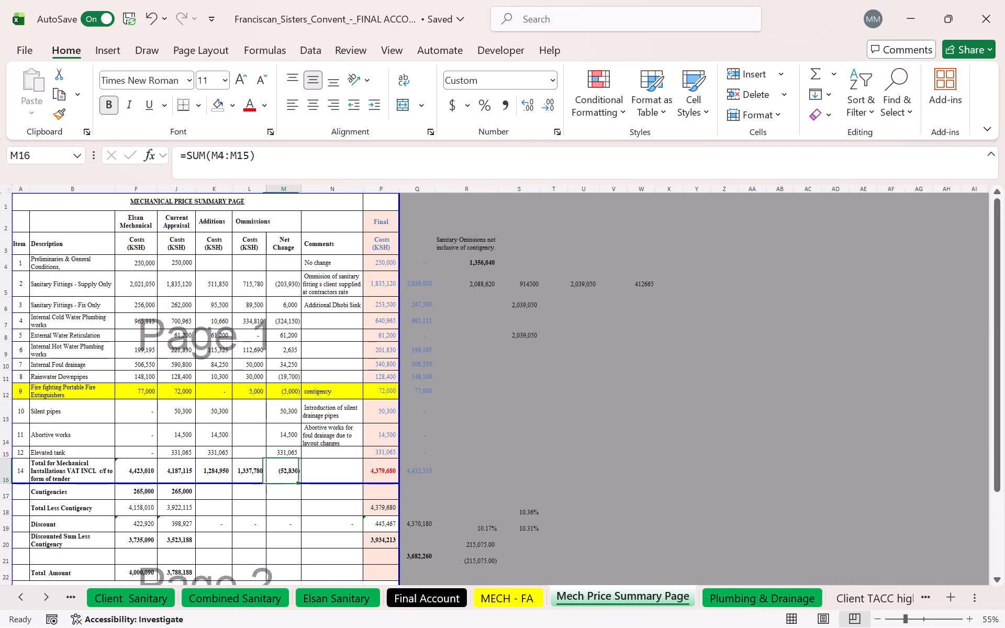
{"action": "left_click", "coordinate": [439, 600]}
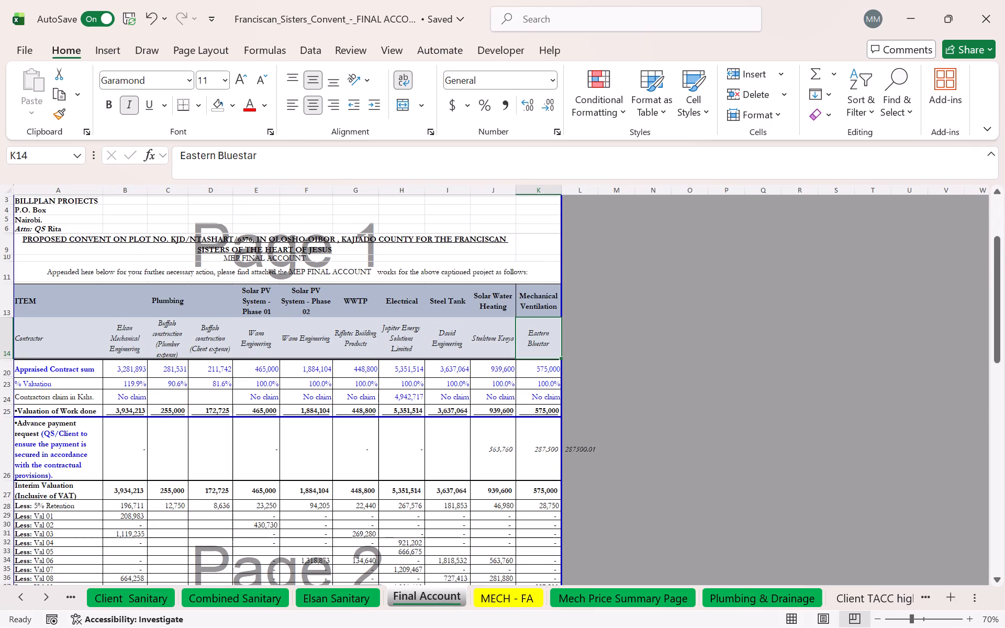
{"action": "left_click", "coordinate": [494, 601]}
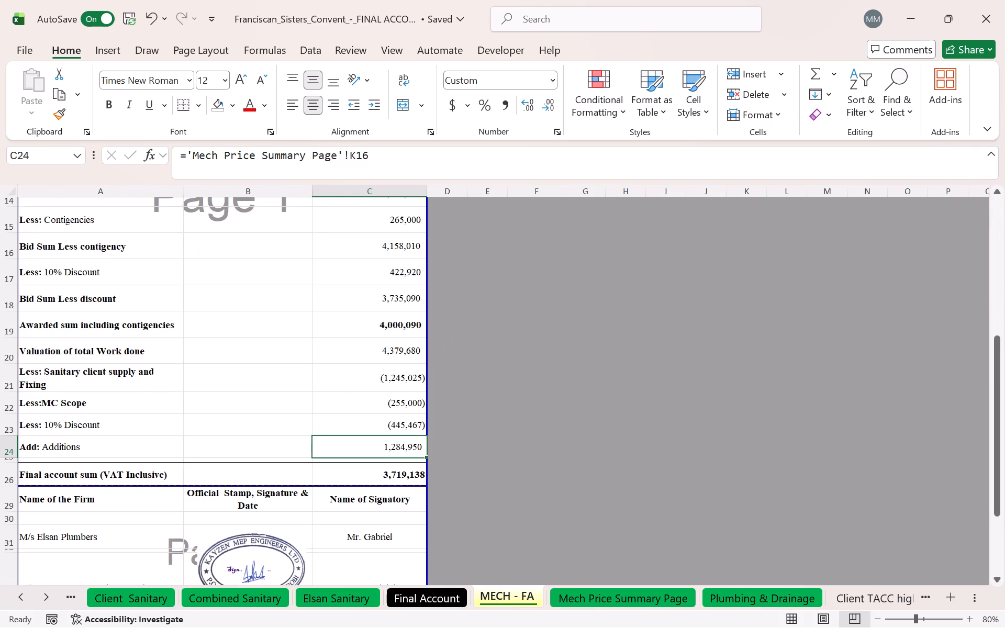
Expand the collapsed row 25 between Additions and the Final account sum in MECH - FA.
{"action": "left_click_drag", "start_coordinate": [14, 464], "coordinate": [11, 494]}
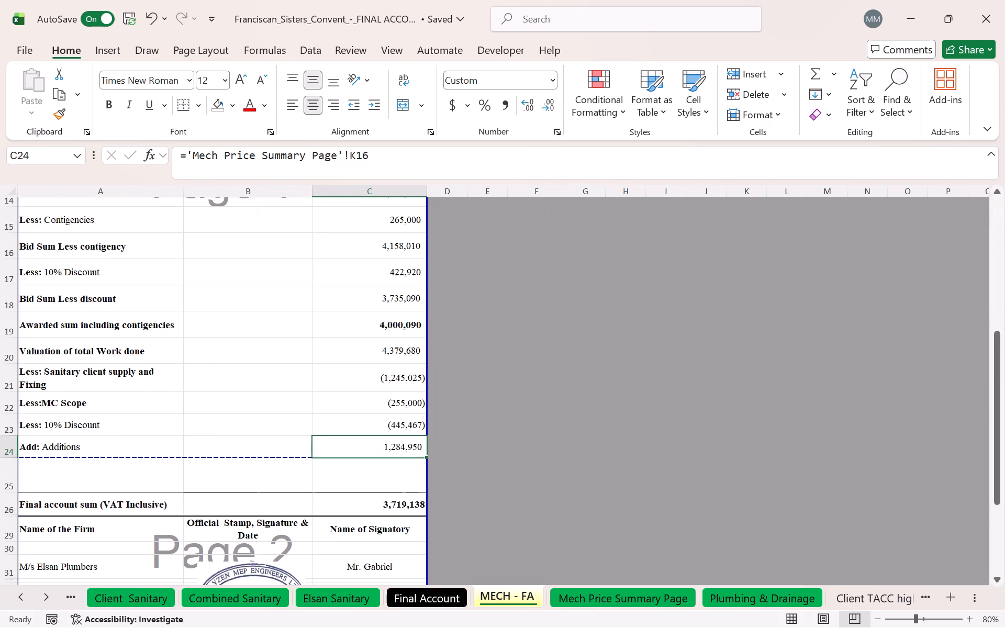
{"action": "left_click_drag", "start_coordinate": [15, 495], "coordinate": [18, 474]}
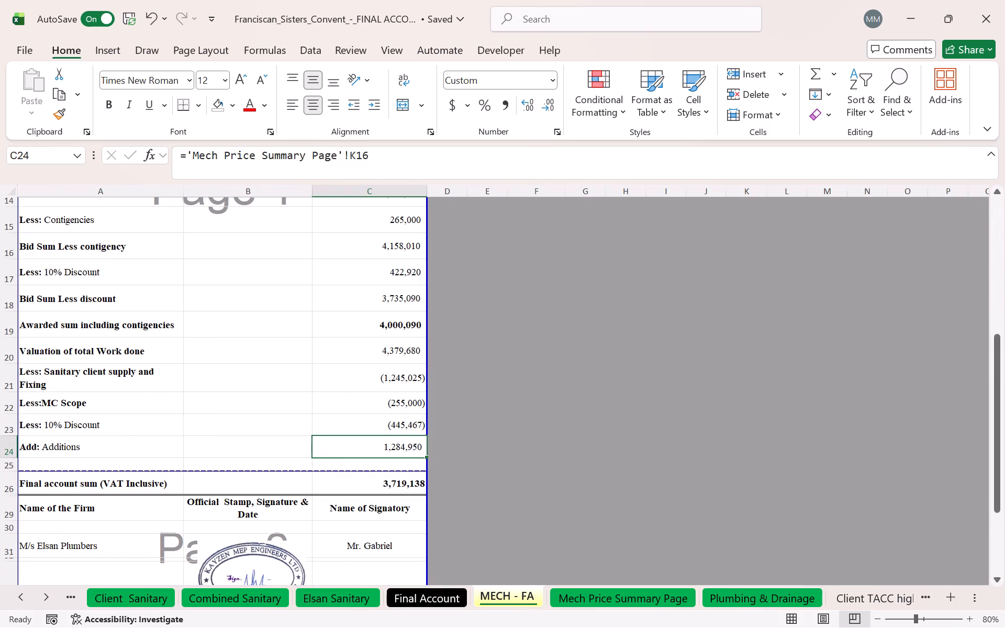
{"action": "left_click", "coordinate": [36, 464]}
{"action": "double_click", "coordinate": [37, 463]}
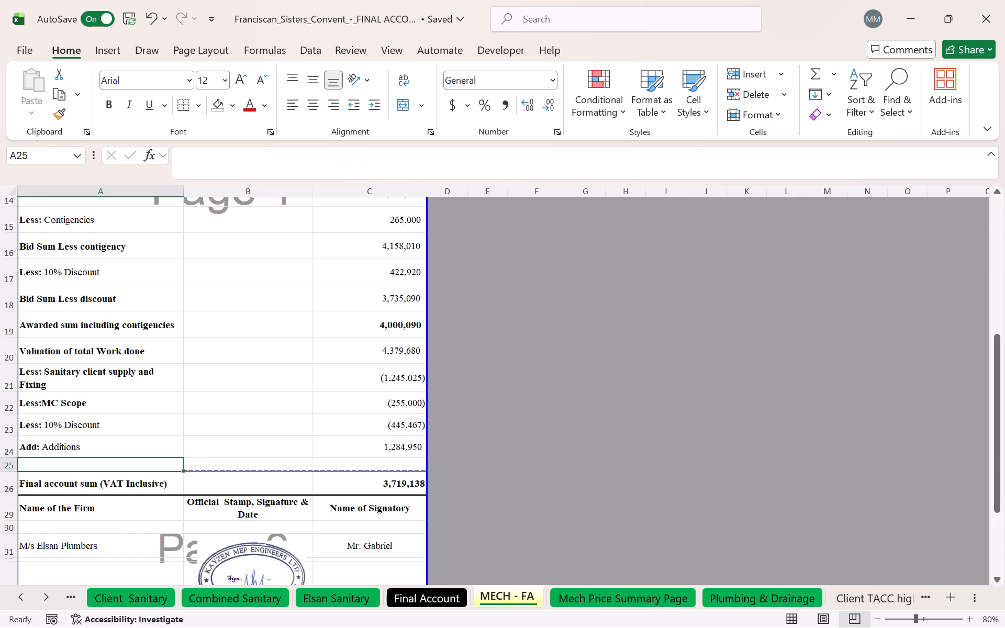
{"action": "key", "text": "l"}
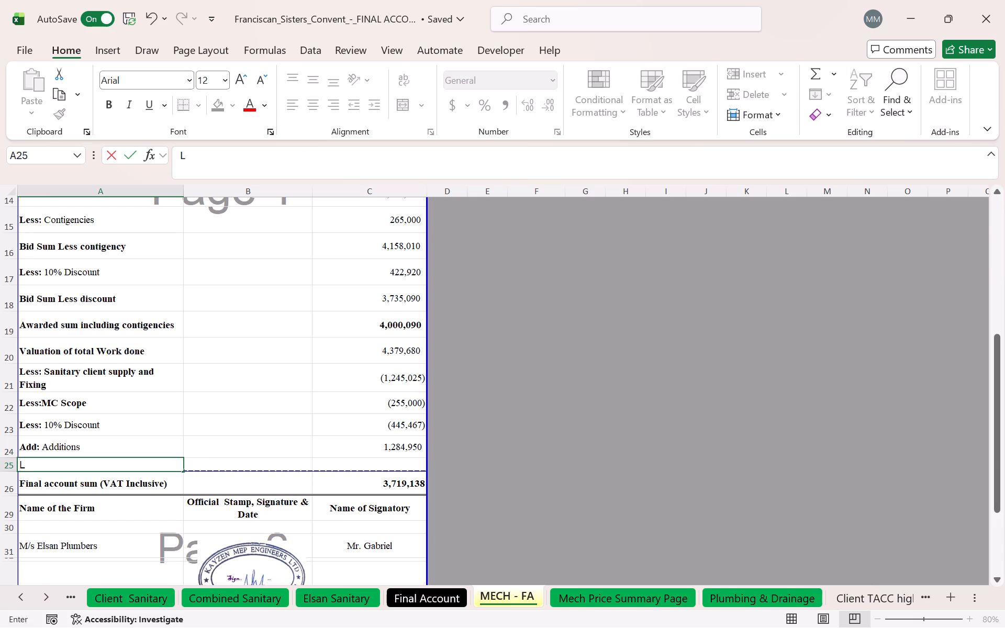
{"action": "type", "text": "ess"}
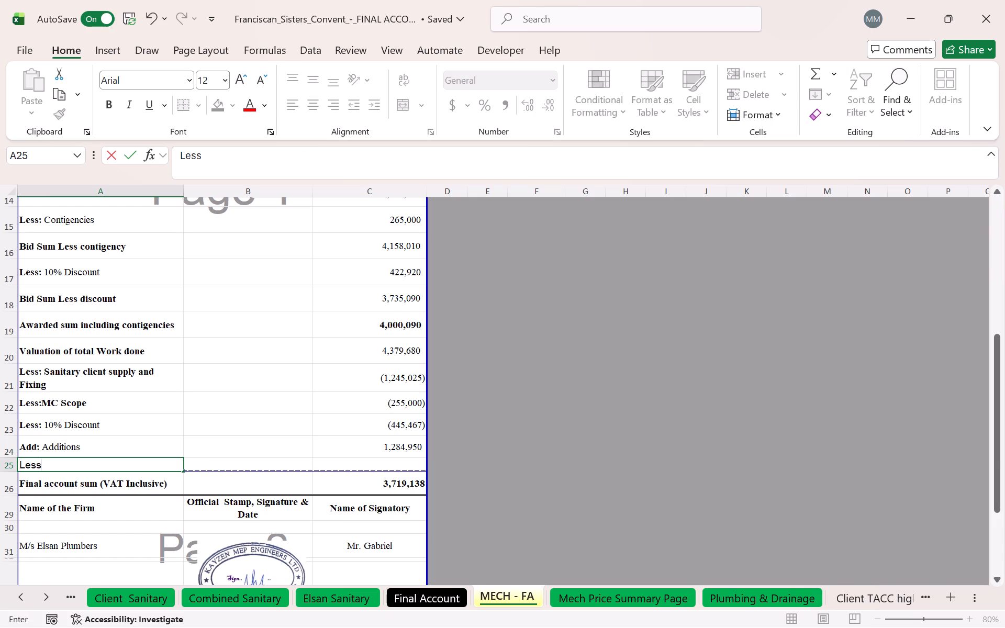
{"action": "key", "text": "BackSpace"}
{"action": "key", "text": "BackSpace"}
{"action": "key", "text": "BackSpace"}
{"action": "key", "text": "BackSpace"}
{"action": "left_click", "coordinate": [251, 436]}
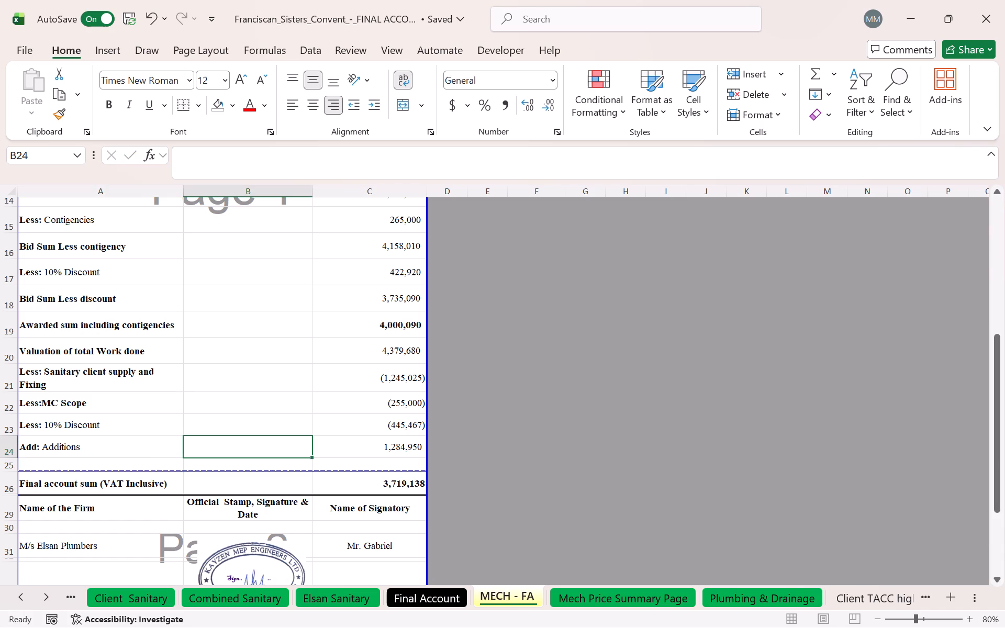
Increase the height of the empty row 25 in MECH - FA to roughly match the rows above.
{"action": "left_click_drag", "start_coordinate": [10, 471], "coordinate": [10, 480]}
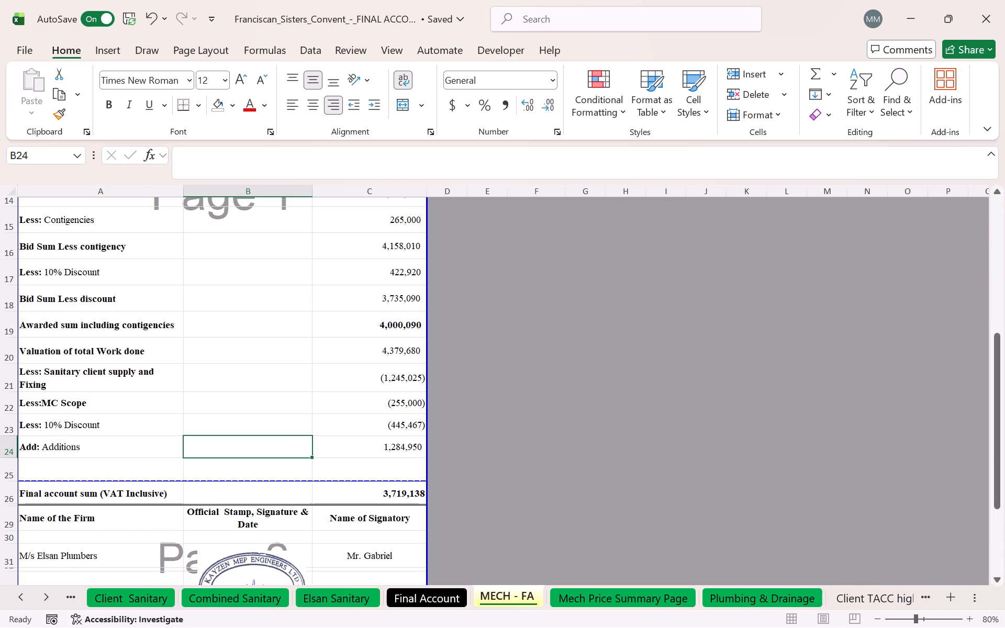
Recheck the Additions total in K16 of the mechanical price summary and return to MECH - FA.
{"action": "left_click", "coordinate": [430, 597]}
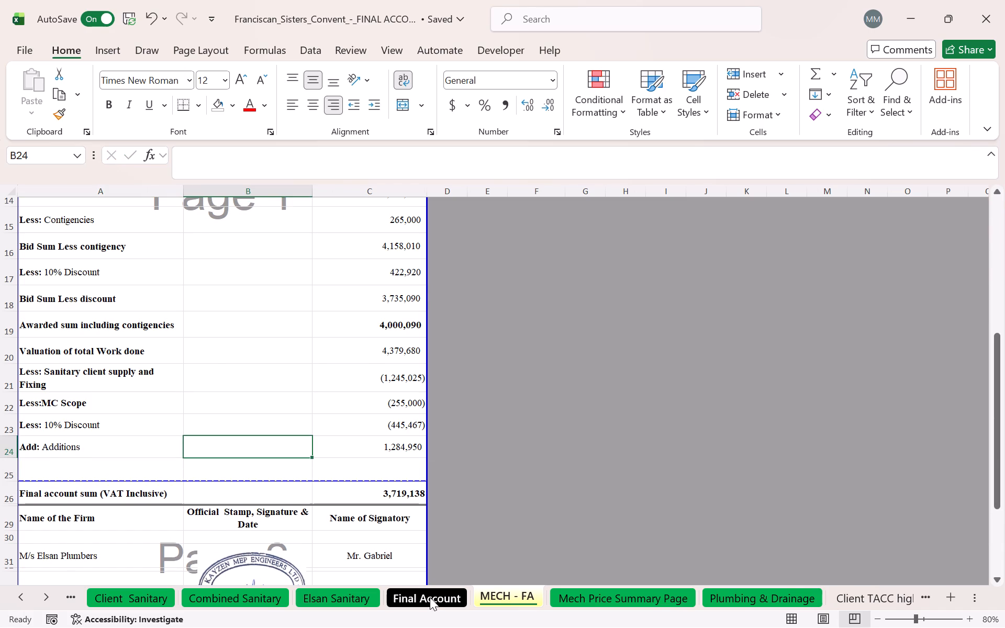
{"action": "left_click", "coordinate": [583, 599]}
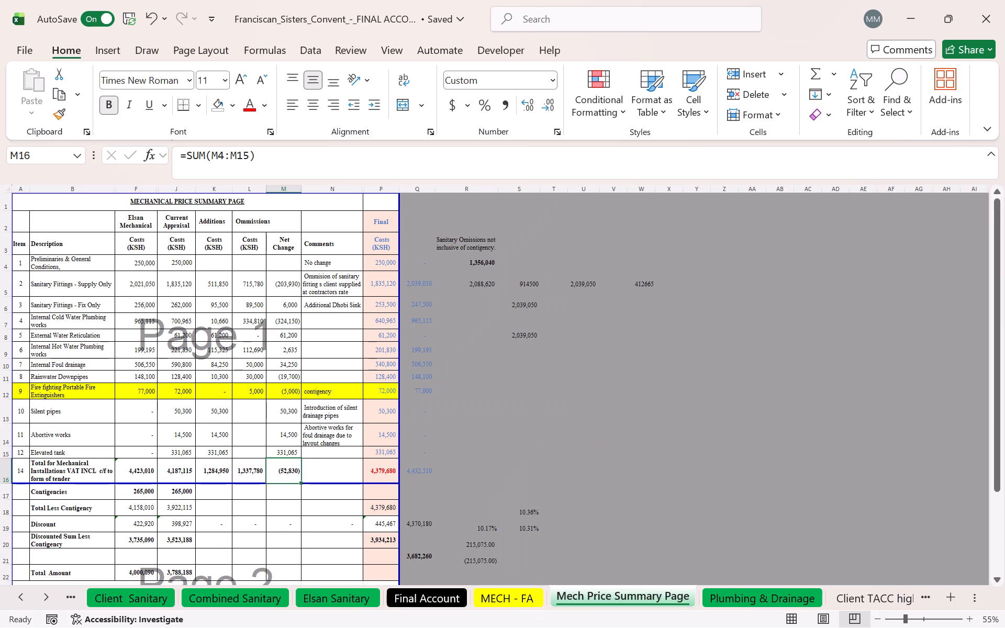
{"action": "left_click", "coordinate": [224, 474]}
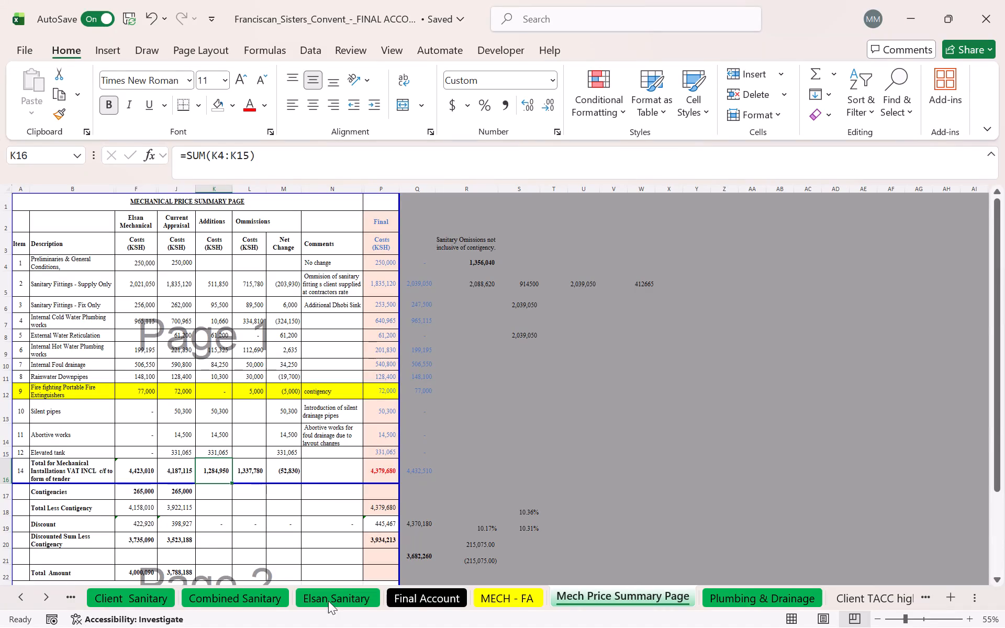
{"action": "left_click", "coordinate": [512, 601]}
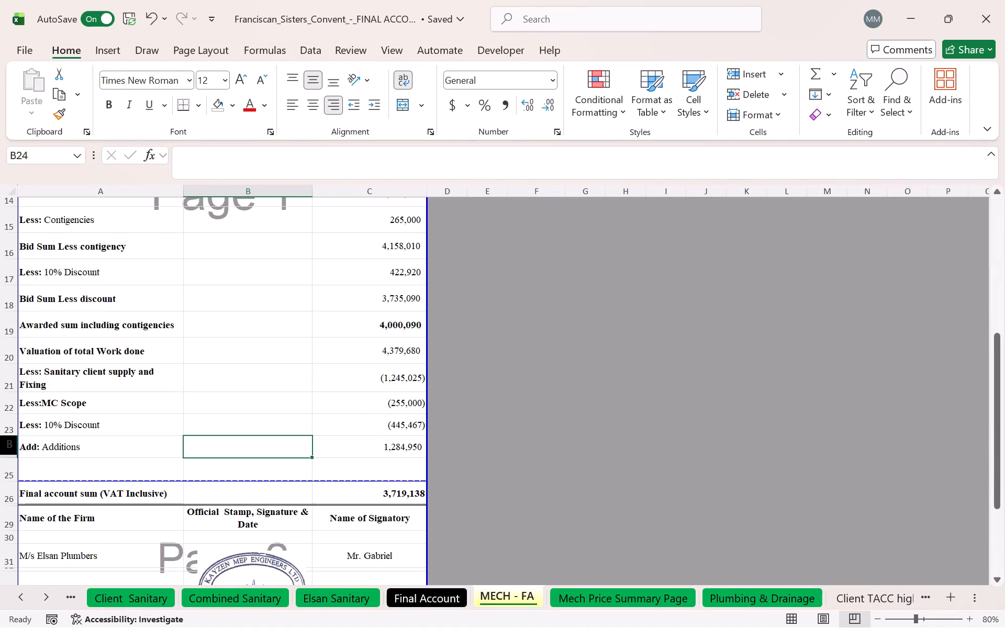
Change the Additions label in A24 of MECH - FA to "Add:Net Additions".
{"action": "double_click", "coordinate": [35, 446]}
{"action": "left_click", "coordinate": [39, 448]}
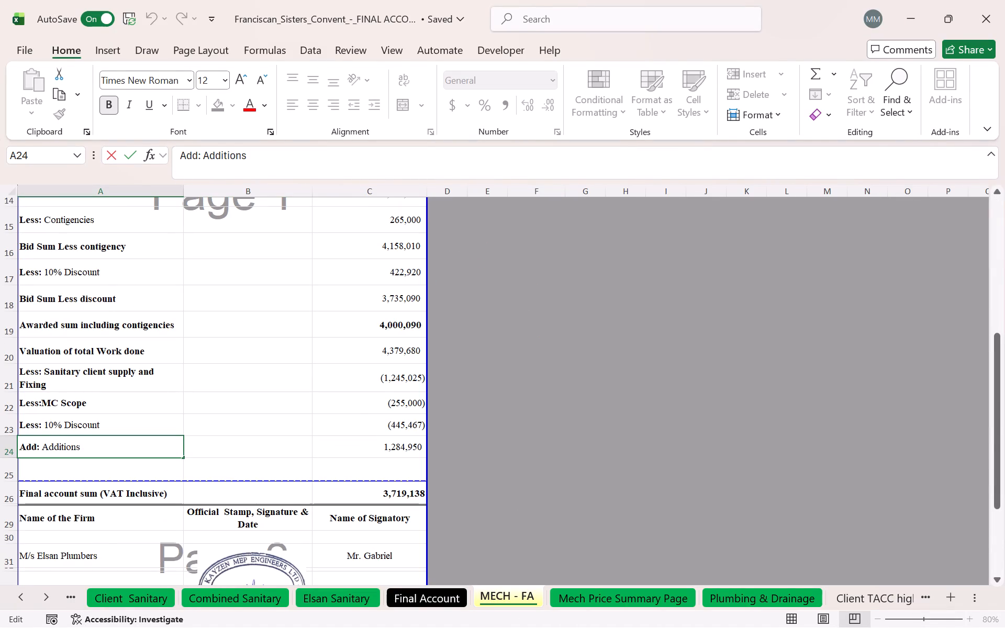
{"action": "type", "text": "ne"}
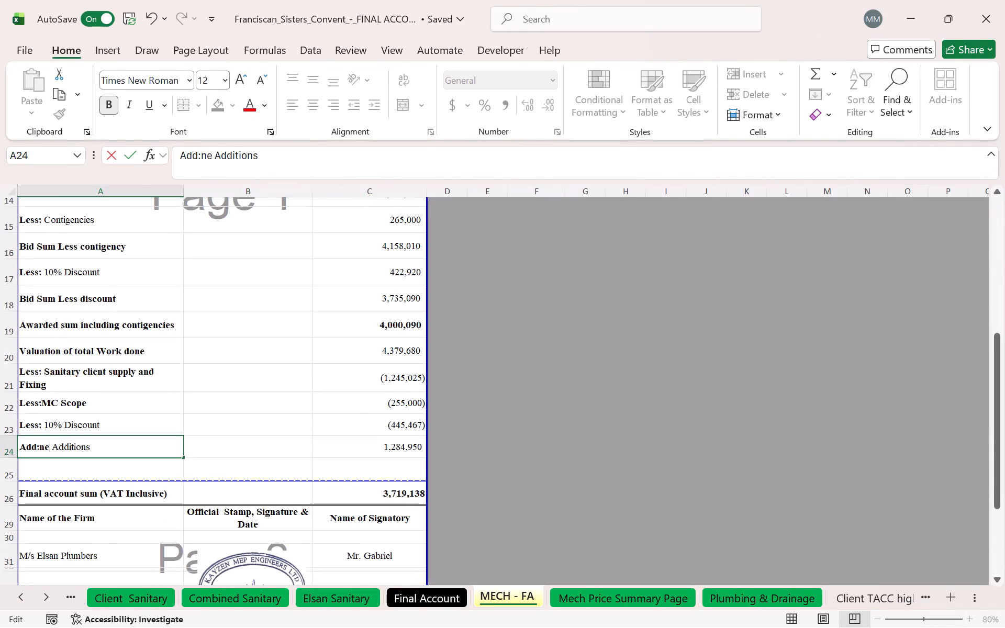
{"action": "key", "text": "BackSpace"}
{"action": "key", "text": "BackSpace"}
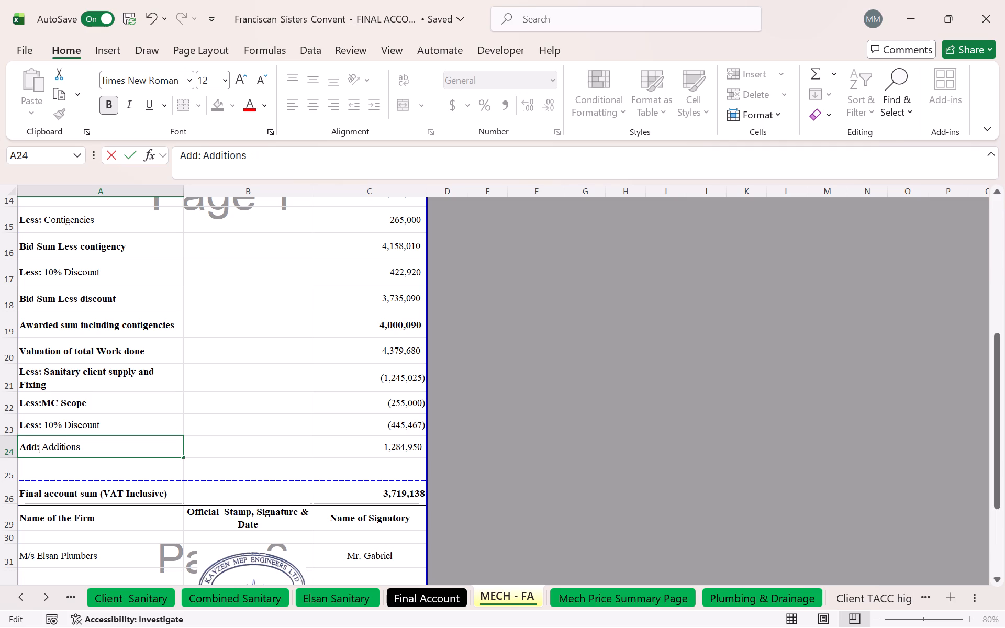
{"action": "left_click", "coordinate": [104, 473]}
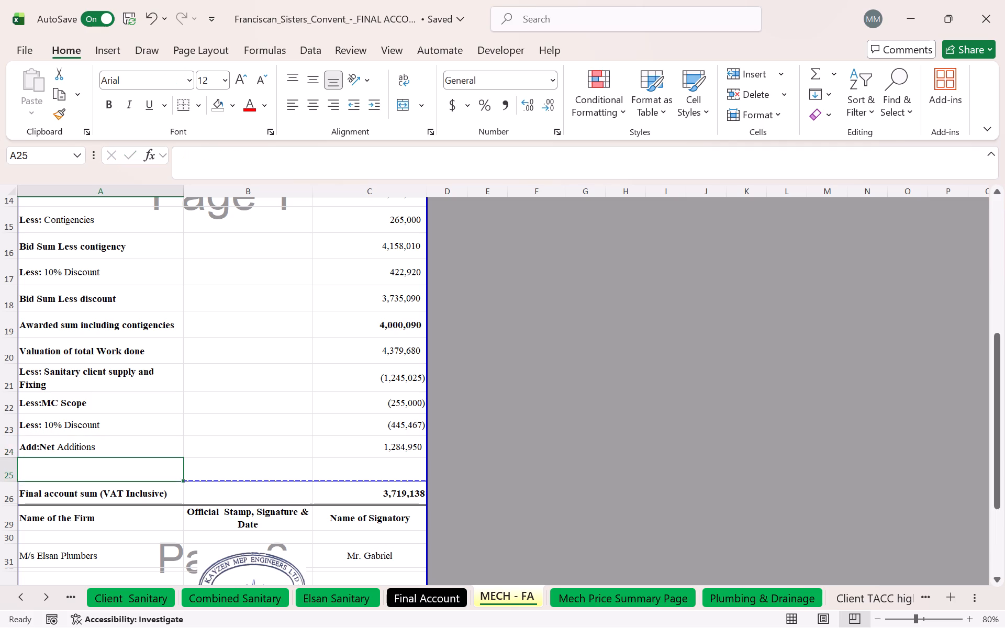
Move the whole Net Additions row from row 24 down into the empty row 25.
{"action": "double_click", "coordinate": [79, 473]}
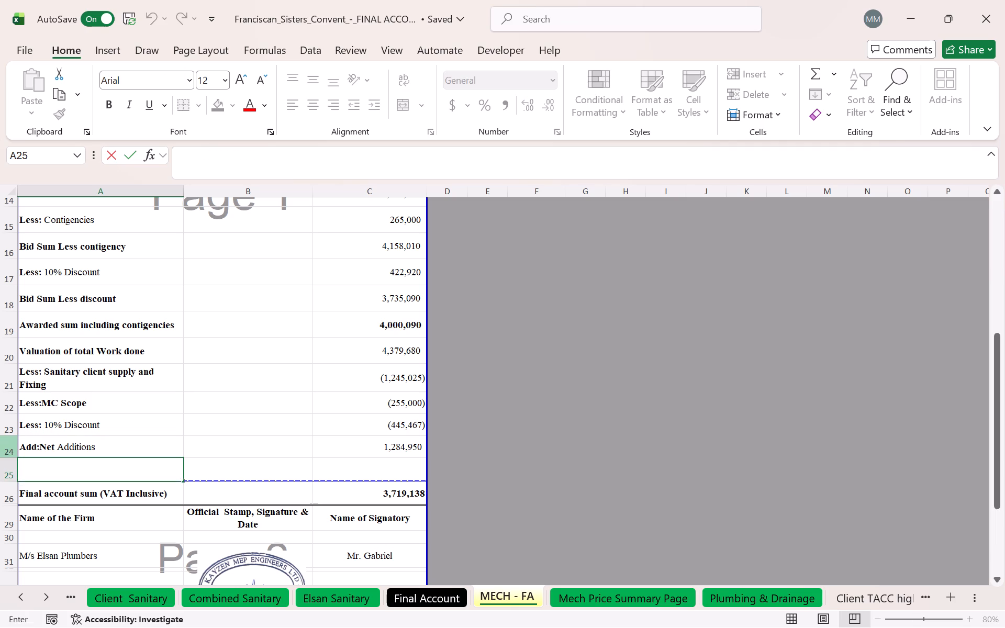
{"action": "left_click", "coordinate": [0, 446]}
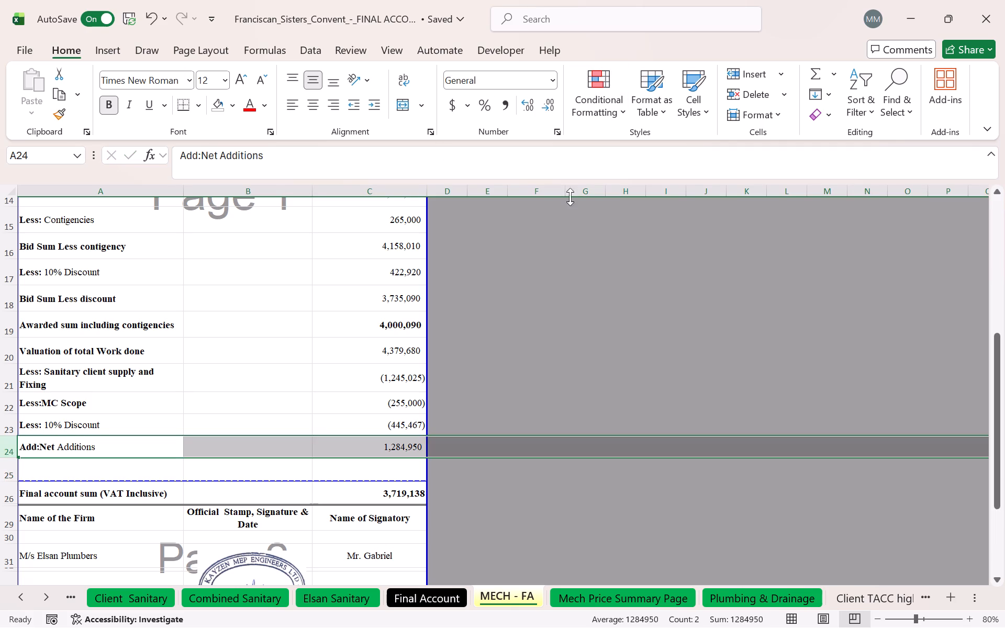
{"action": "left_click_drag", "start_coordinate": [185, 456], "coordinate": [185, 463]}
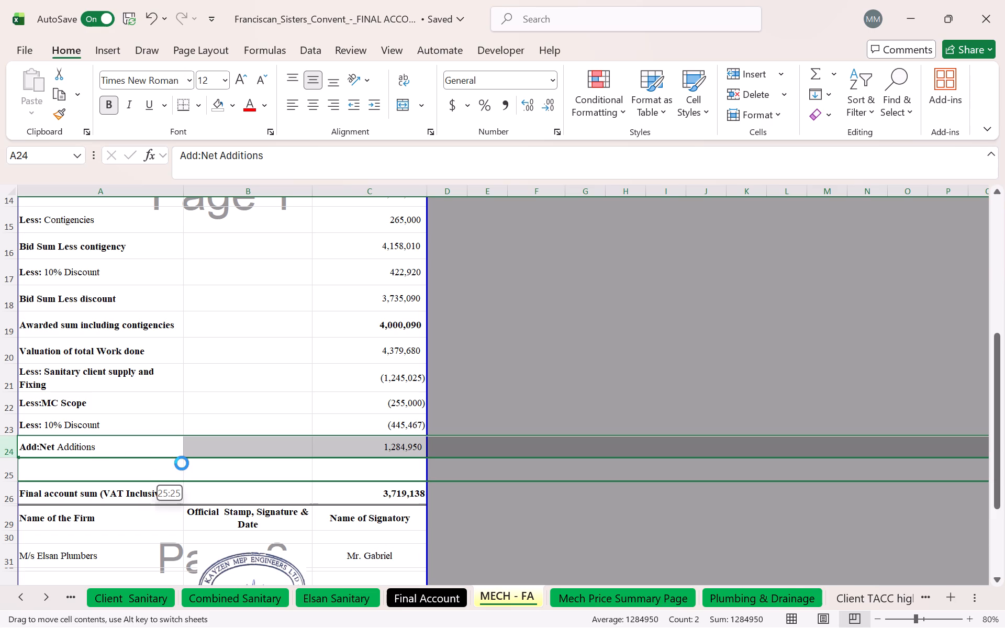
Enter the label "Less:Net ommissions" in the emptied cell A24.
{"action": "left_click", "coordinate": [120, 440]}
{"action": "key", "text": "l"}
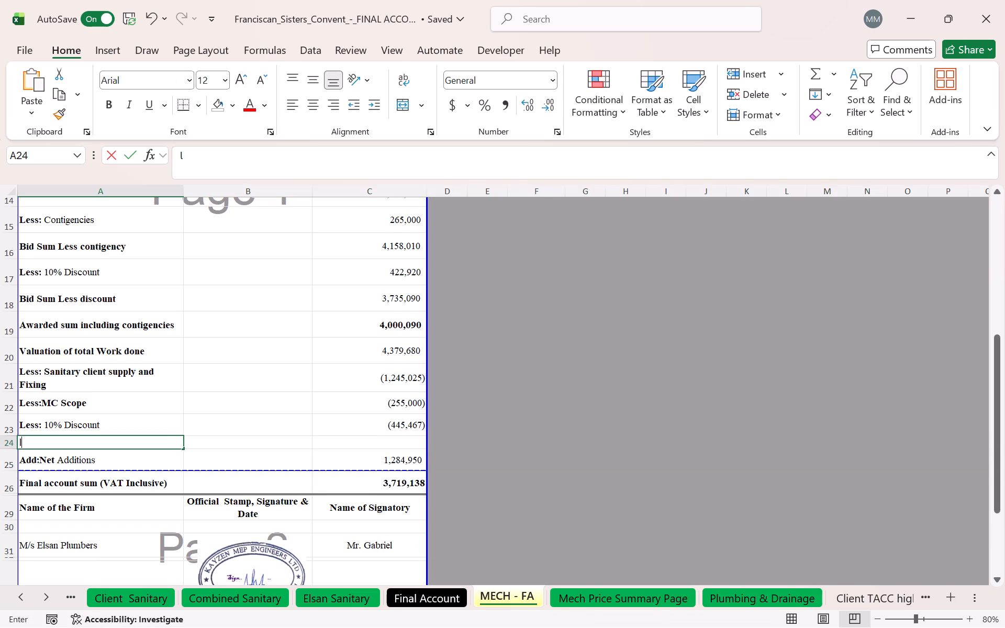
{"action": "key", "text": "BackSpace"}
{"action": "key", "text": "l"}
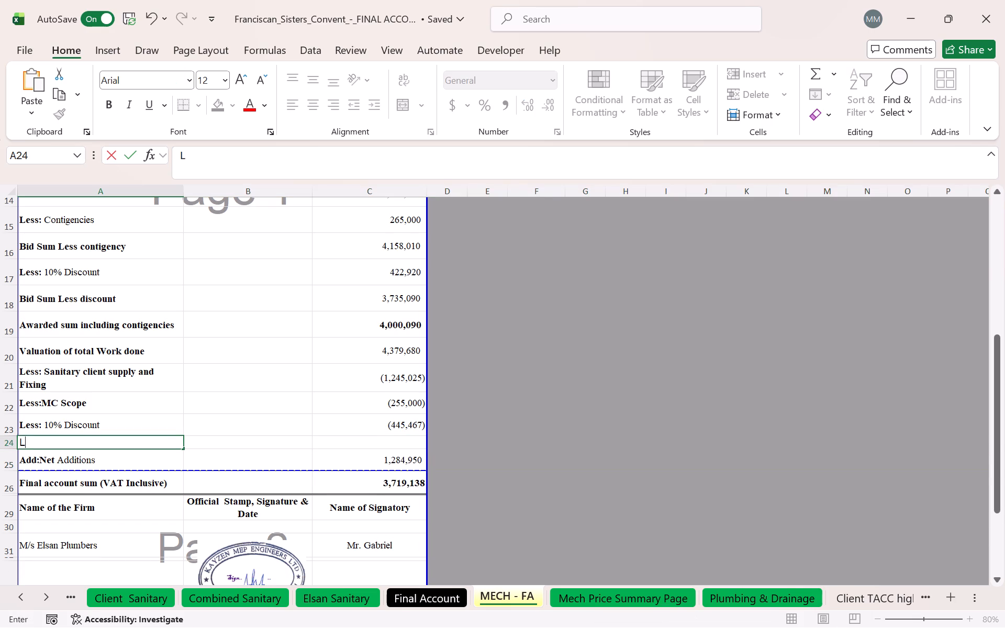
{"action": "type", "text": "ess"}
{"action": "key", "text": "shift+colon"}
{"action": "type", "text": "et ommissions"}
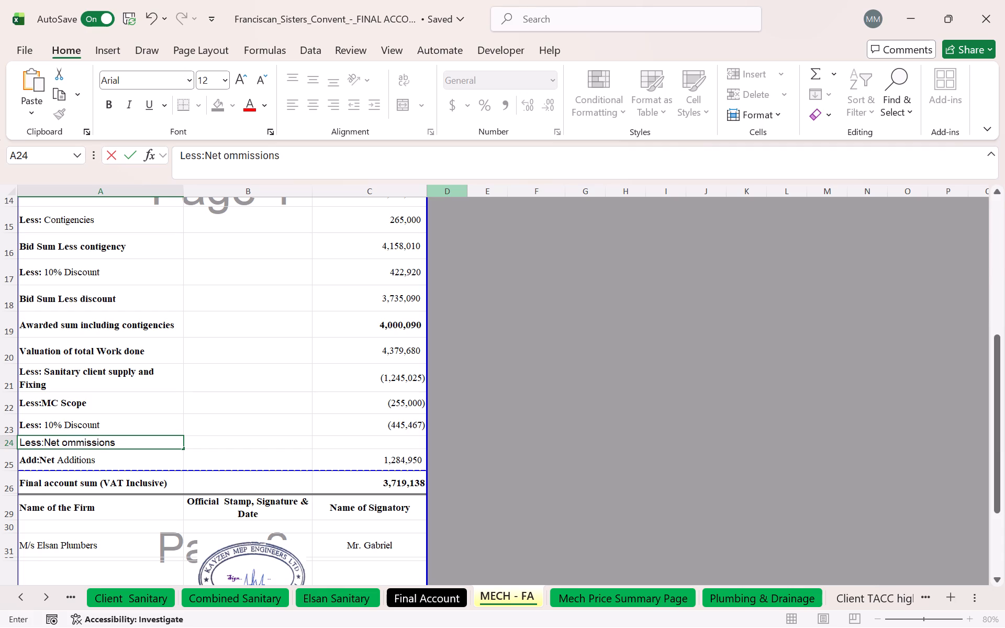
{"action": "left_click", "coordinate": [335, 423]}
Match the A24 label to the formatting of the 10% Discount label in A23, keeping only "Less:" bold.
{"action": "left_click", "coordinate": [141, 439]}
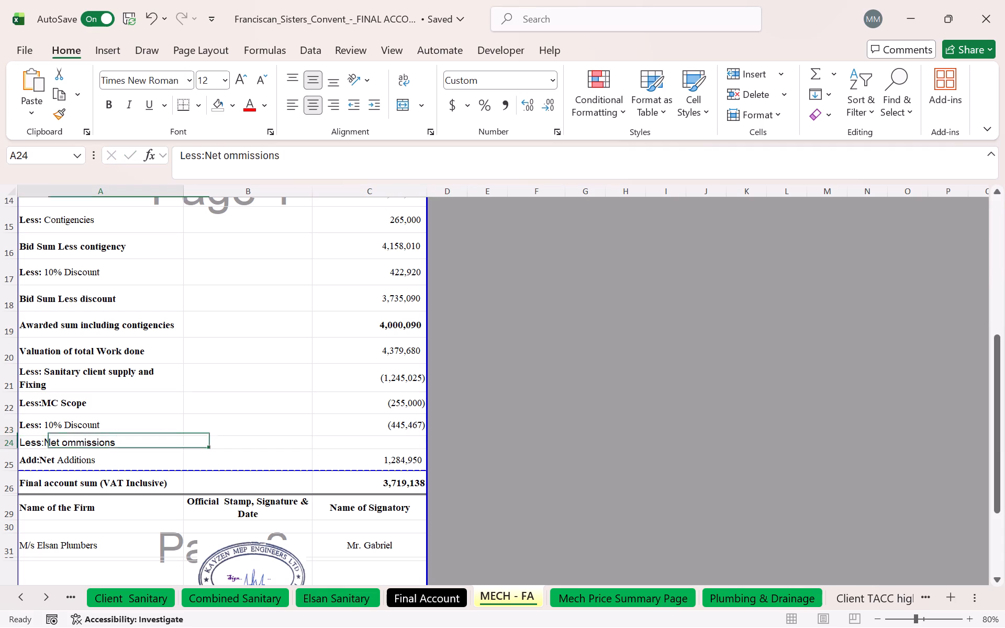
{"action": "left_click", "coordinate": [127, 421]}
{"action": "left_click", "coordinate": [53, 106]}
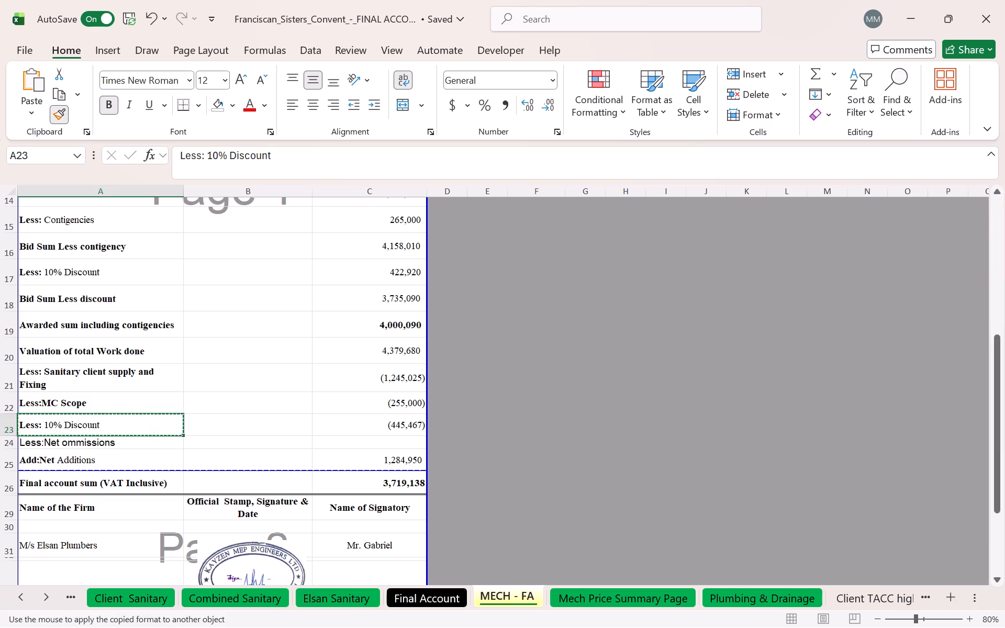
{"action": "left_click", "coordinate": [115, 440]}
{"action": "left_click", "coordinate": [218, 435]}
{"action": "key", "text": "Escape"}
{"action": "double_click", "coordinate": [152, 440]}
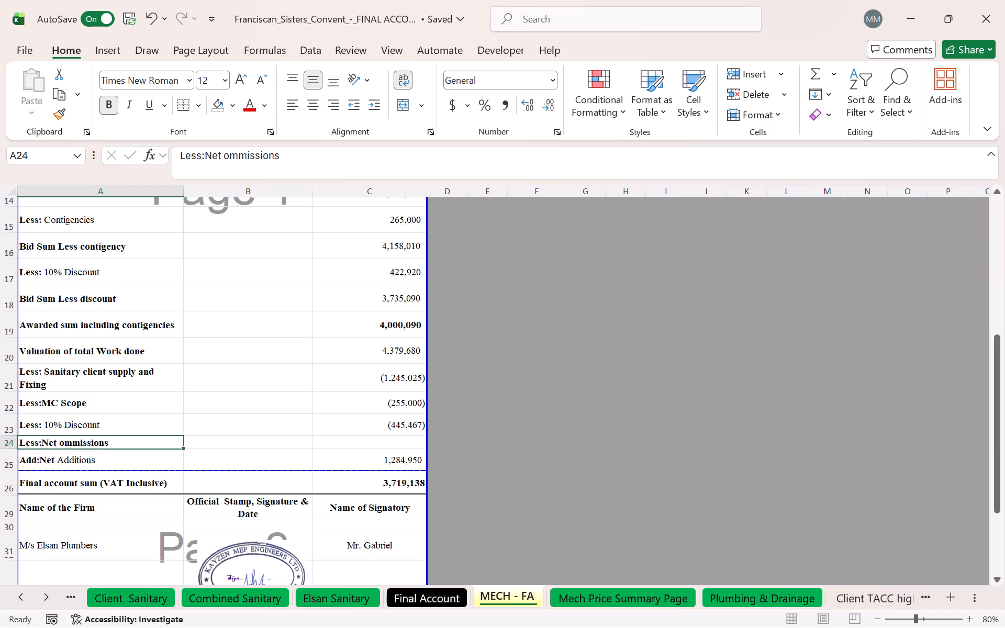
{"action": "left_click_drag", "start_coordinate": [299, 169], "coordinate": [209, 155]}
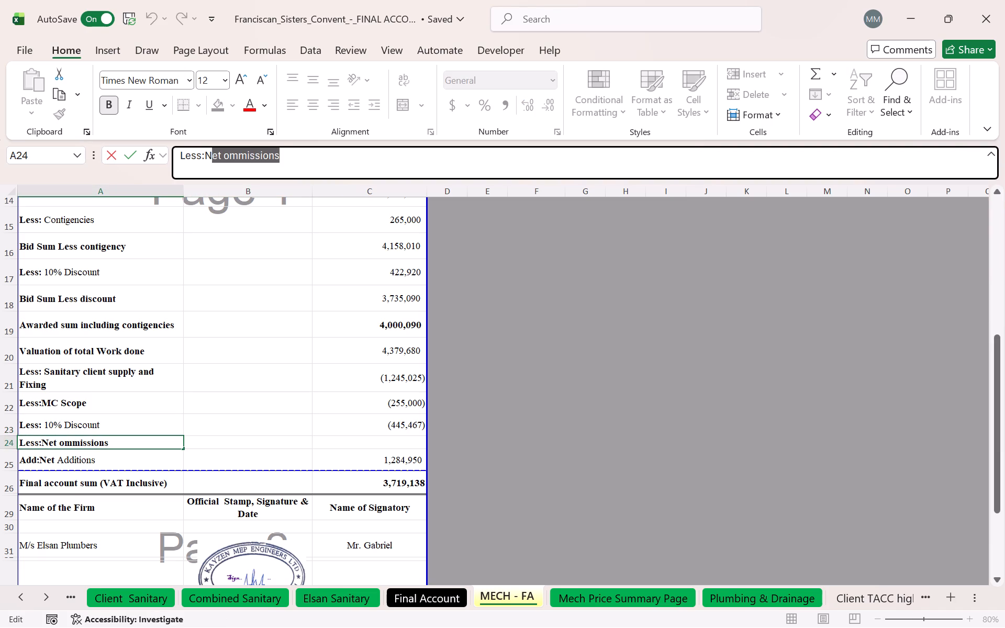
{"action": "left_click_drag", "start_coordinate": [209, 155], "coordinate": [206, 155]}
{"action": "left_click", "coordinate": [109, 104]}
{"action": "left_click", "coordinate": [273, 396]}
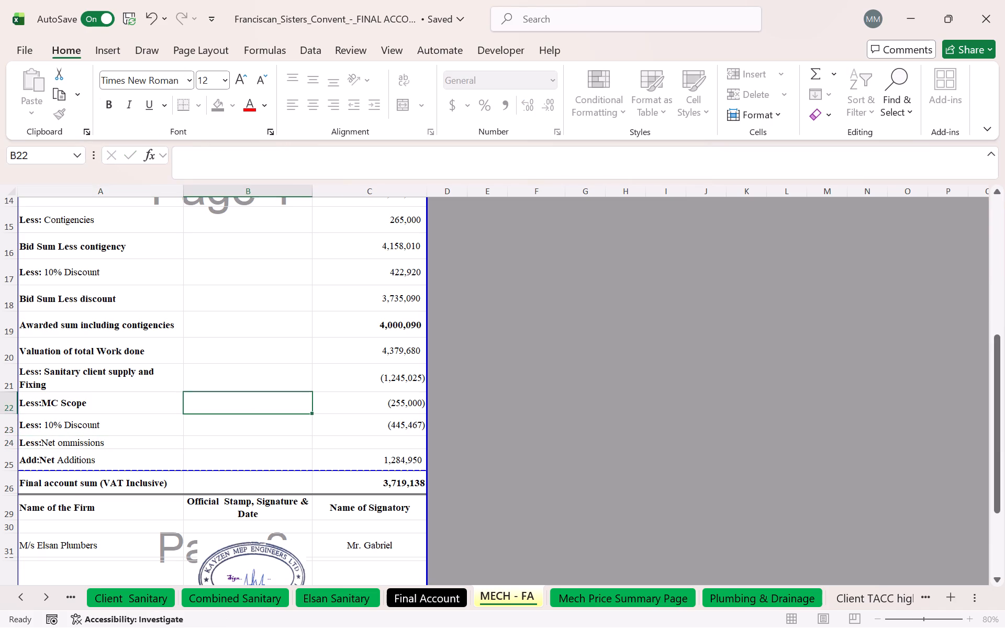
Slightly increase the height of the Net ommissions row 24.
{"action": "left_click", "coordinate": [10, 447]}
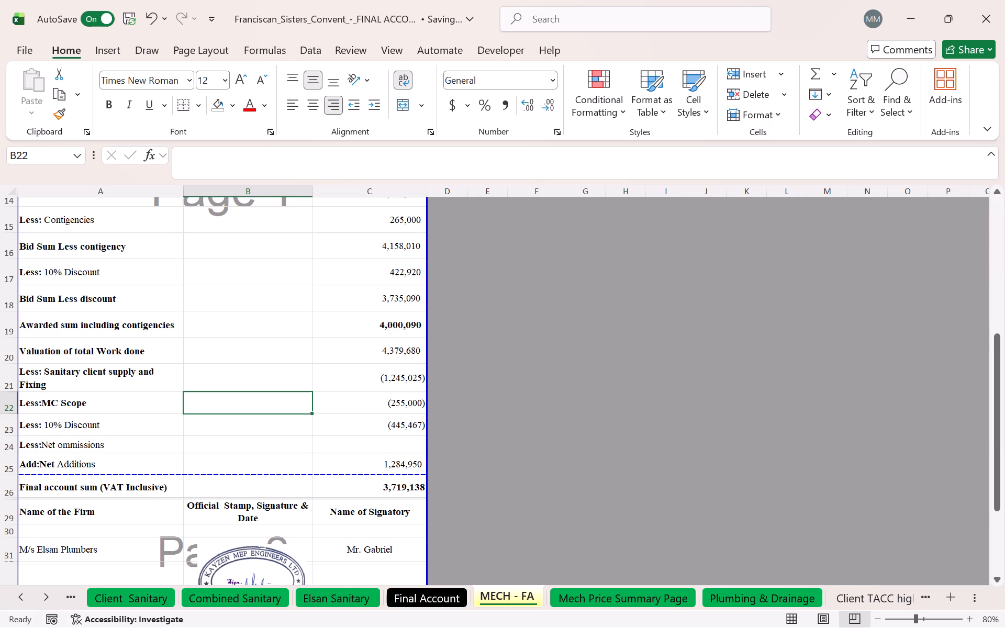
Link C24 to the Ommissions total in the mechanical price summary as a negative, =-'Mech Price Summary Page'!L16.
{"action": "left_click", "coordinate": [378, 446]}
{"action": "key", "text": "equal"}
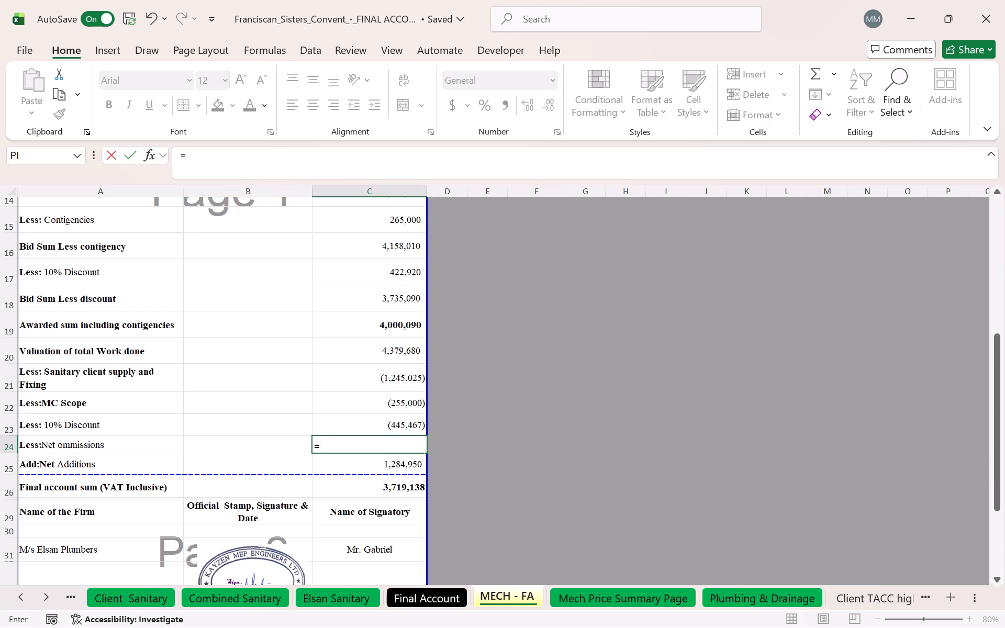
{"action": "left_click", "coordinate": [436, 595]}
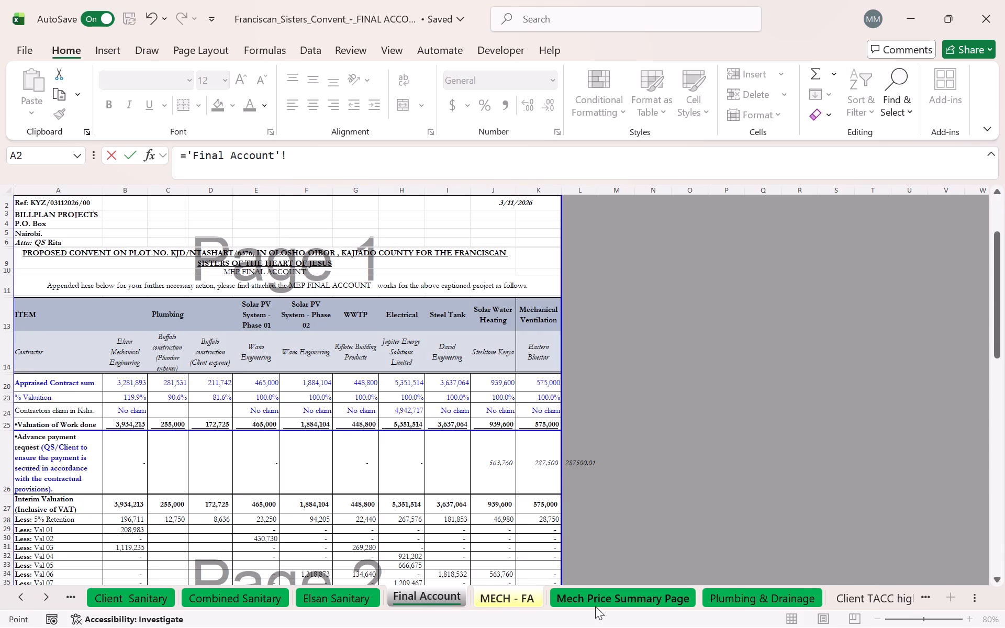
{"action": "left_click", "coordinate": [595, 606]}
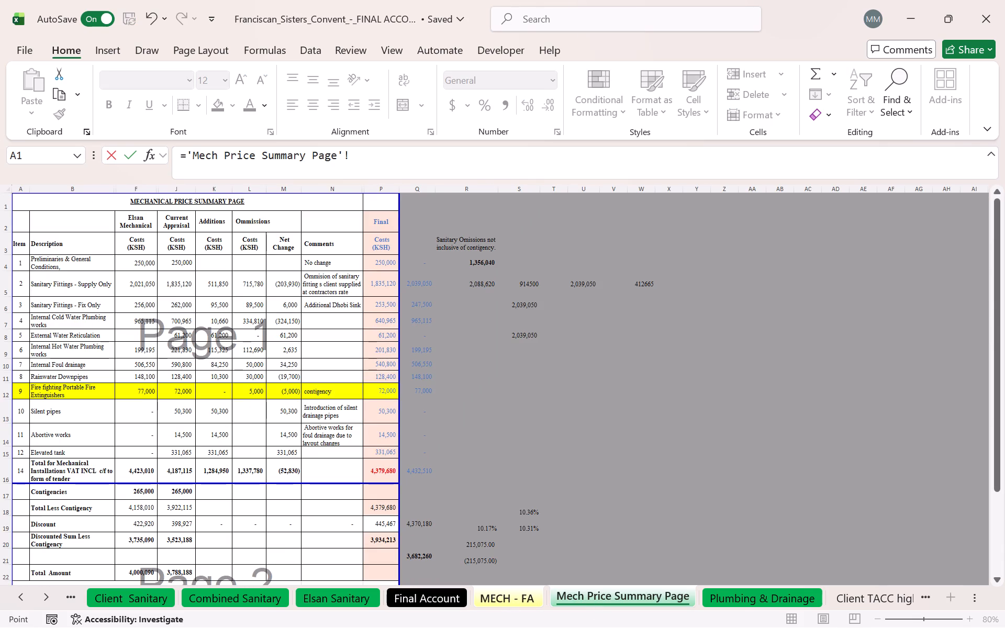
{"action": "left_click", "coordinate": [250, 470]}
{"action": "key", "text": "Return"}
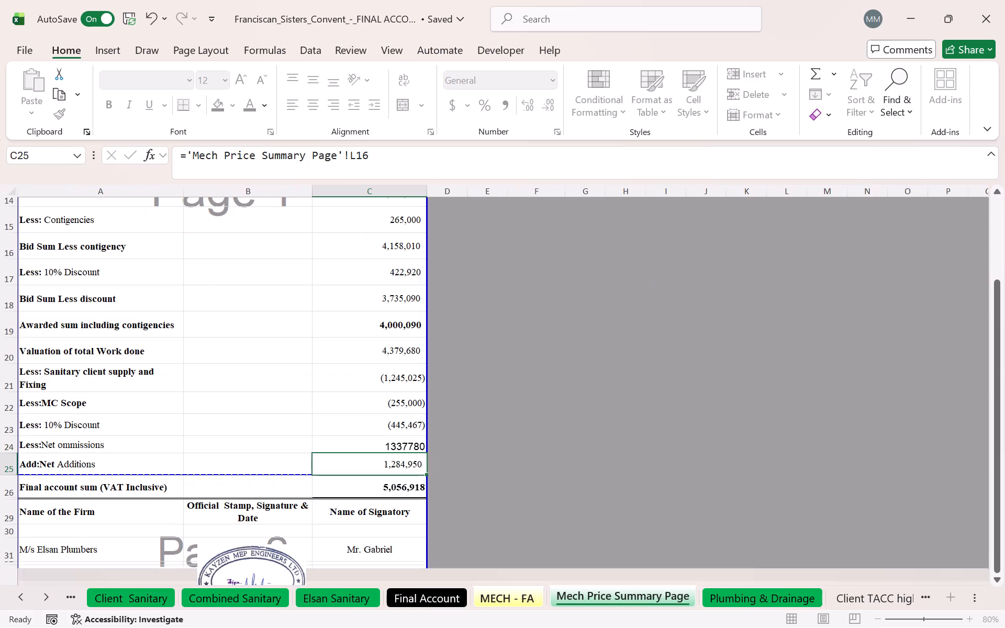
{"action": "double_click", "coordinate": [368, 446]}
{"action": "left_click", "coordinate": [320, 445]}
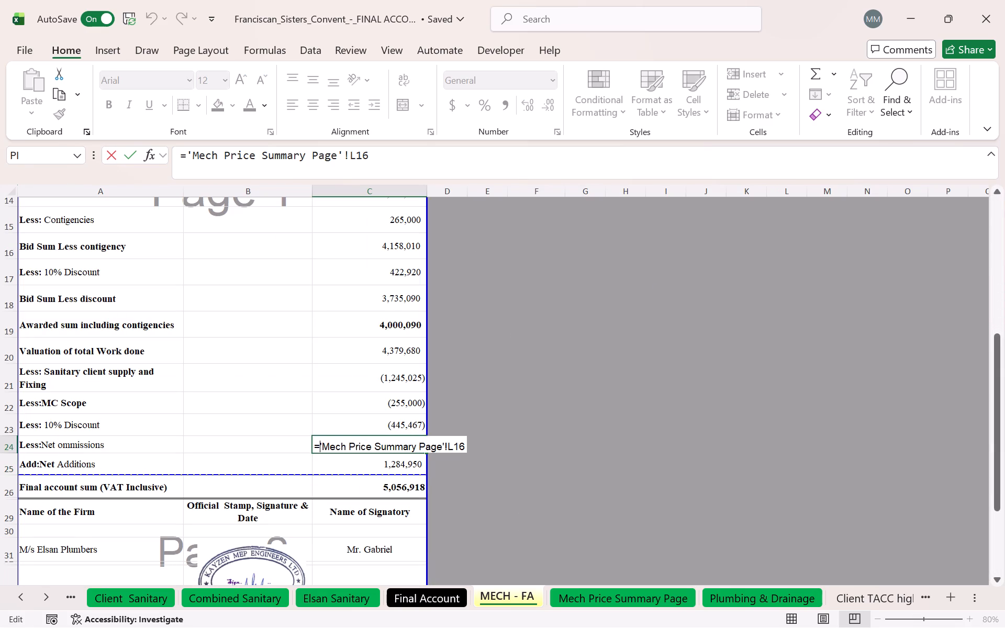
{"action": "key", "text": "minus"}
{"action": "key", "text": "Return"}
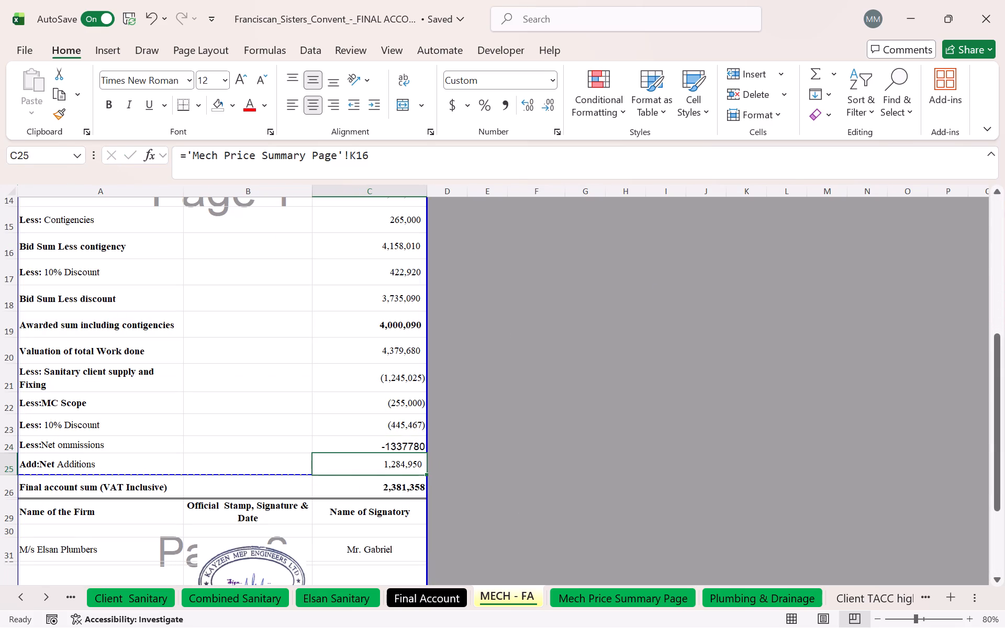
Copy the number format of the 10% Discount amount in C23 onto the Net ommissions amount in C24.
{"action": "left_click", "coordinate": [371, 444]}
{"action": "left_click", "coordinate": [377, 427]}
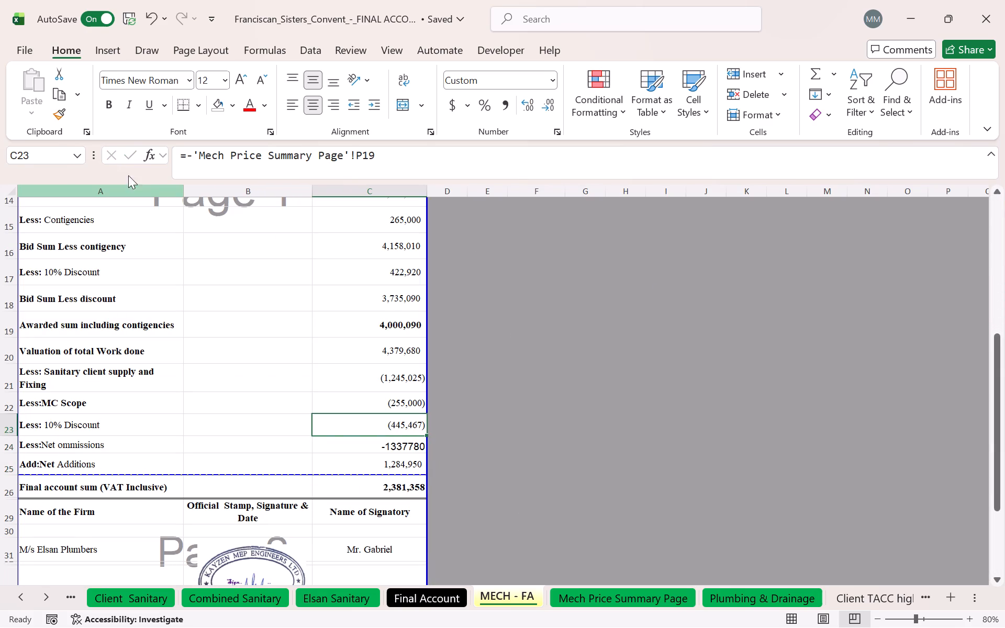
{"action": "left_click", "coordinate": [64, 111]}
{"action": "left_click", "coordinate": [359, 442]}
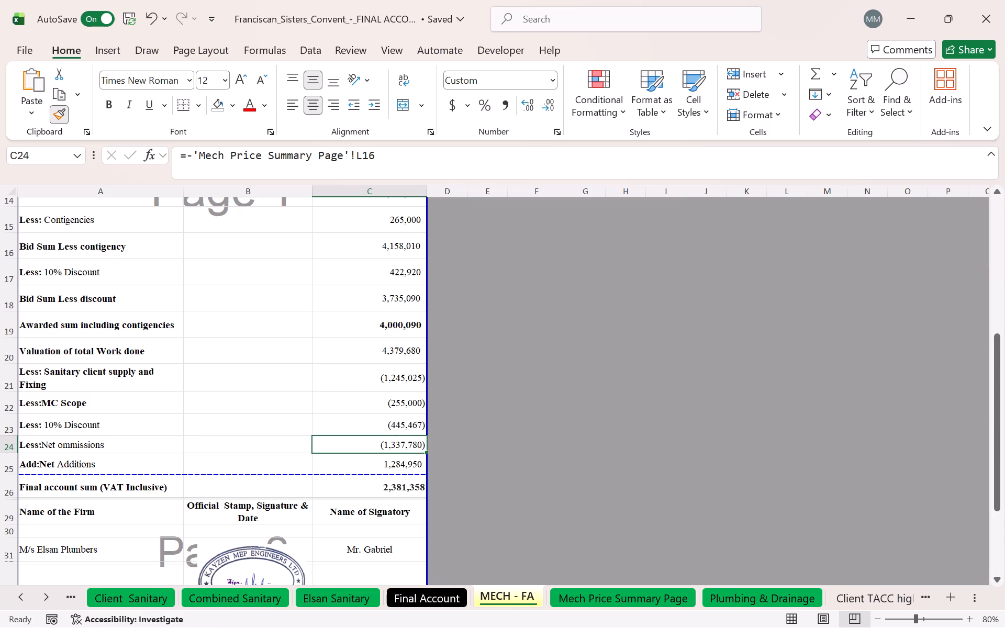
Check the Final account sum in C26 of MECH - FA against the Final Account sheet and the totals in Mech Price Summary Page.
{"action": "key", "text": "Return"}
{"action": "key", "text": "Return"}
{"action": "scroll", "coordinate": [336, 400], "scroll_direction": "down", "scroll_amount": 2}
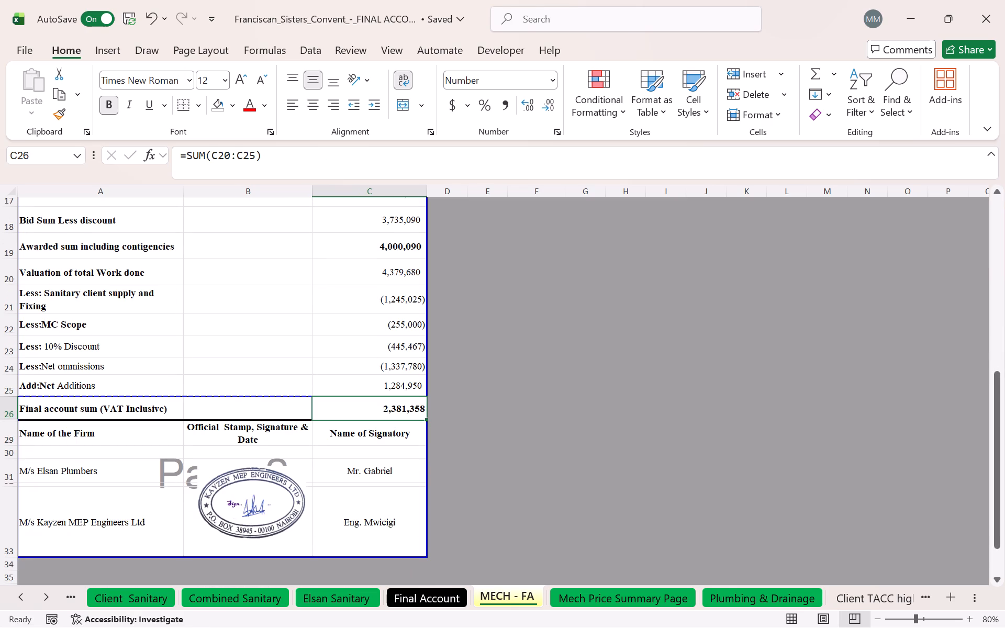
{"action": "left_click", "coordinate": [451, 599]}
{"action": "scroll", "coordinate": [295, 424], "scroll_direction": "down", "scroll_amount": 1}
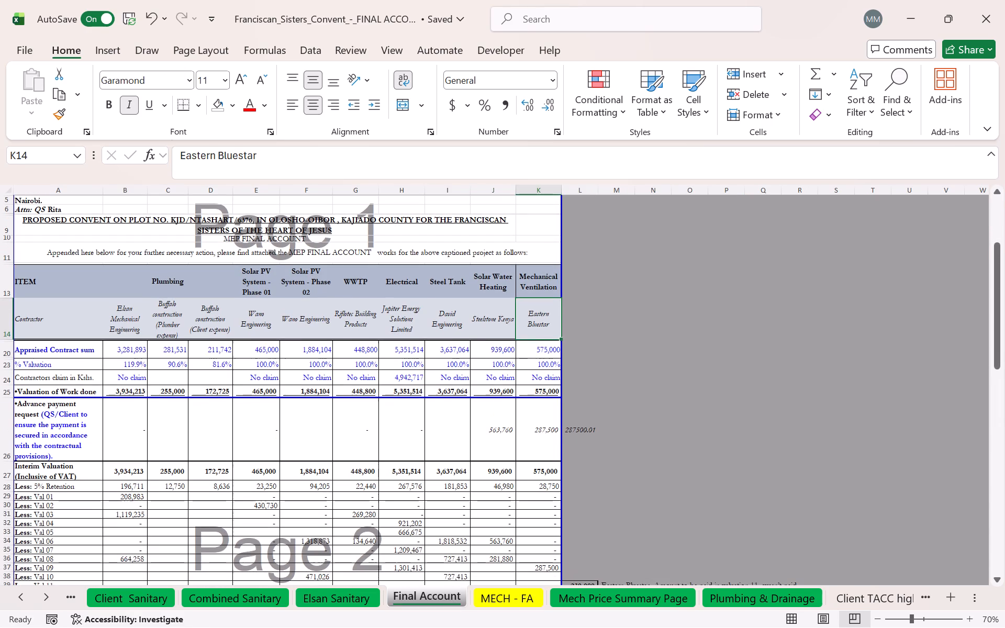
{"action": "scroll", "coordinate": [294, 422], "scroll_direction": "down", "scroll_amount": 1}
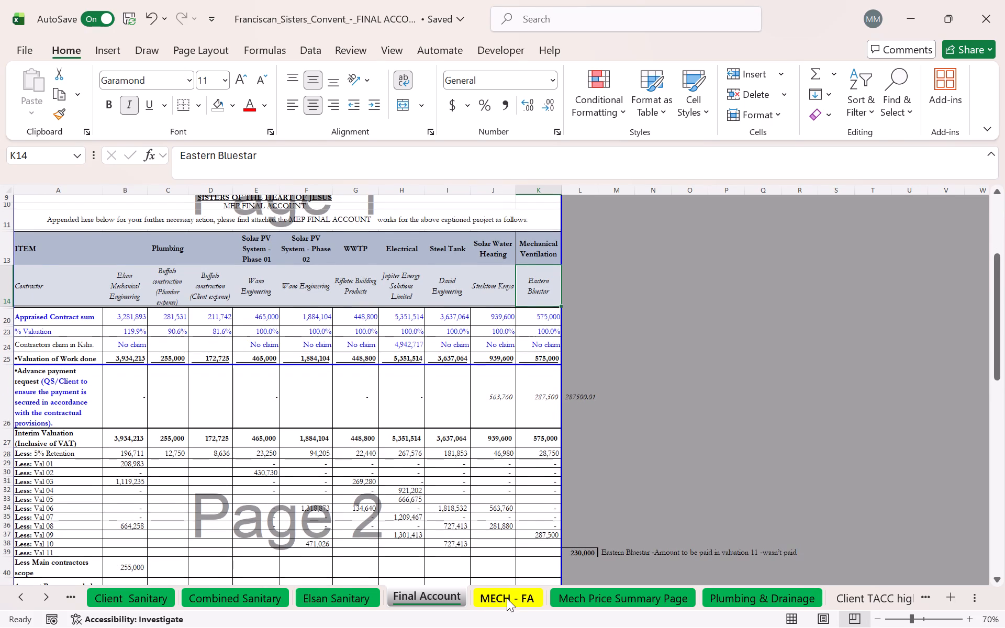
{"action": "left_click", "coordinate": [508, 599]}
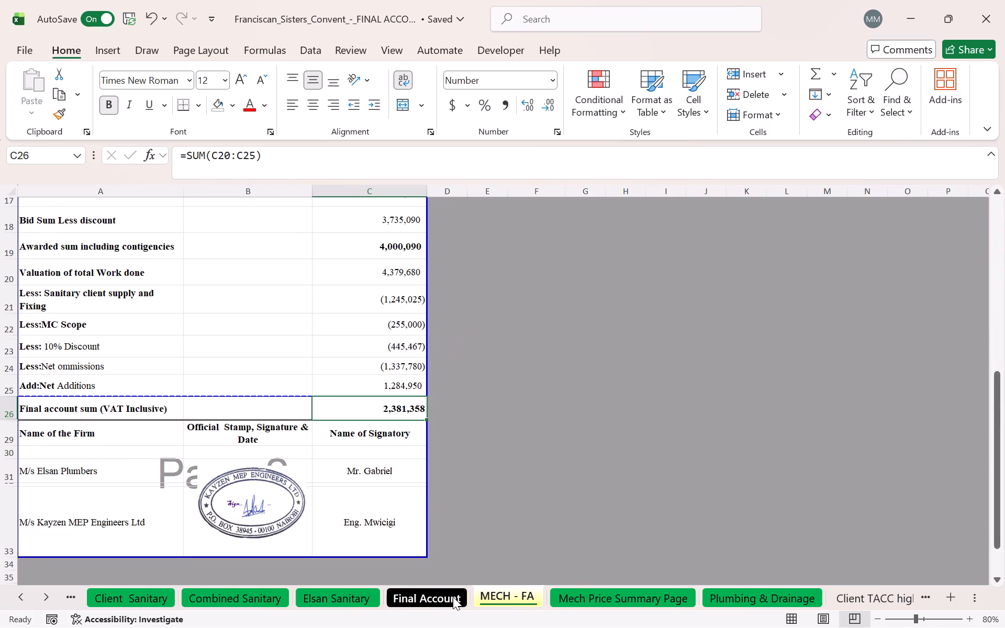
{"action": "left_click", "coordinate": [453, 597]}
{"action": "left_click", "coordinate": [598, 611]}
{"action": "left_click", "coordinate": [597, 599]}
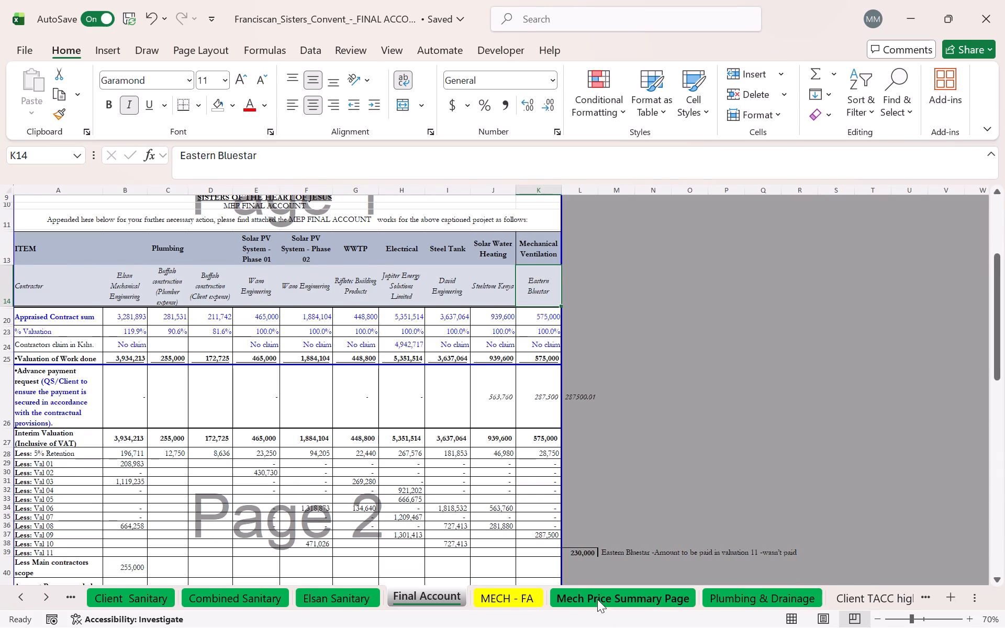
{"action": "scroll", "coordinate": [462, 330], "scroll_direction": "down", "scroll_amount": 3}
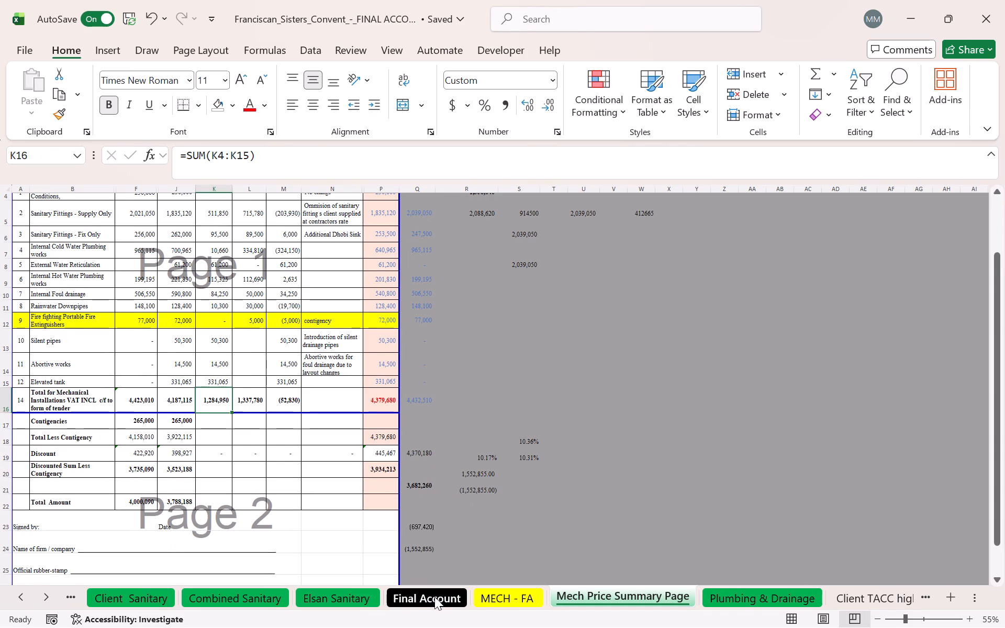
{"action": "left_click", "coordinate": [380, 401]}
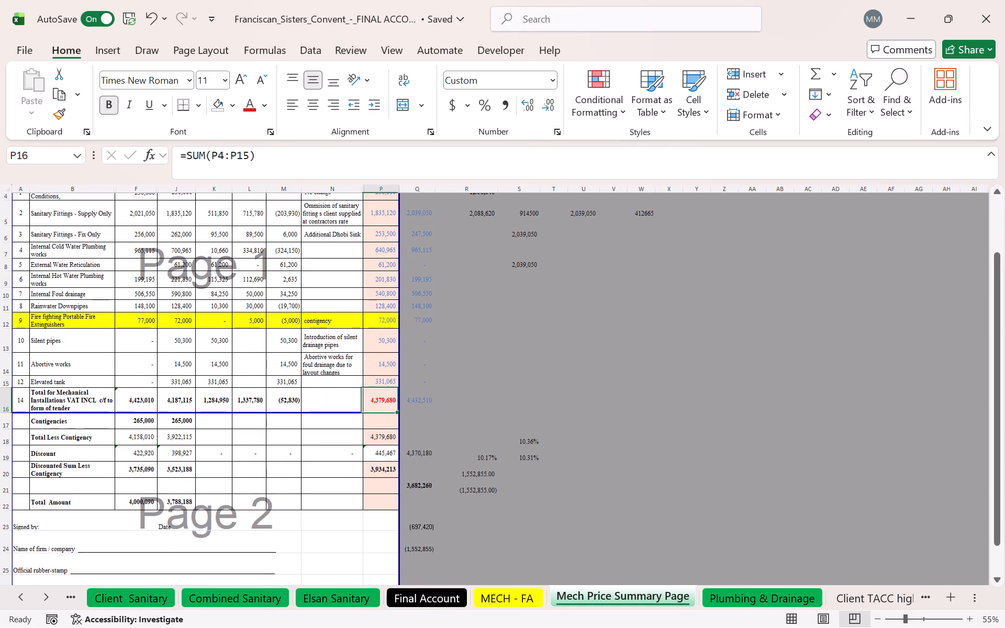
Insert a new row above the Total Less Contigency row 18 in Mech Price Summary Page.
{"action": "left_click", "coordinate": [0, 431]}
{"action": "left_click", "coordinate": [3, 441]}
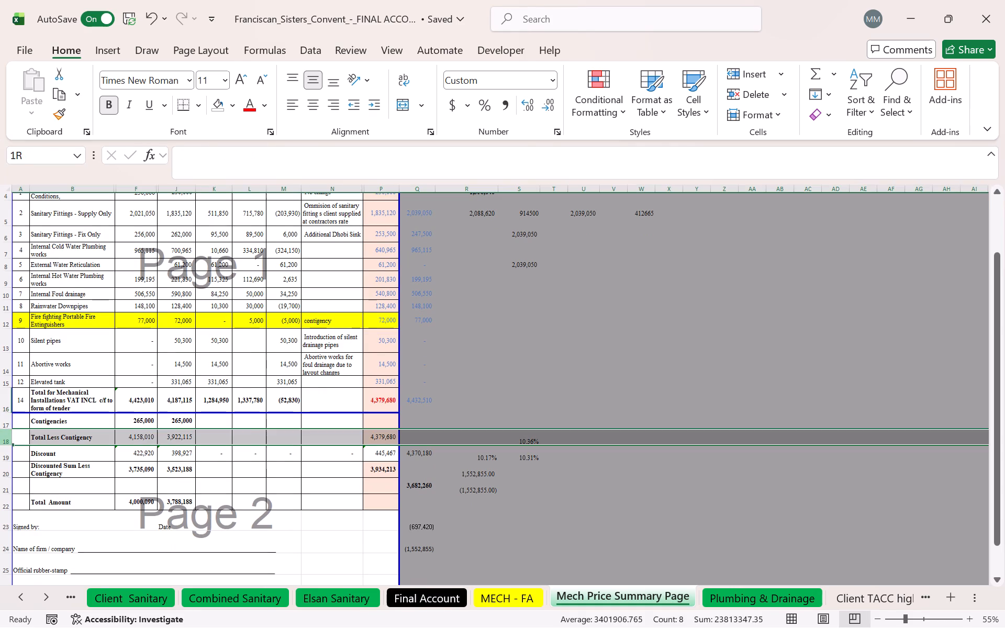
{"action": "left_click", "coordinate": [752, 75]}
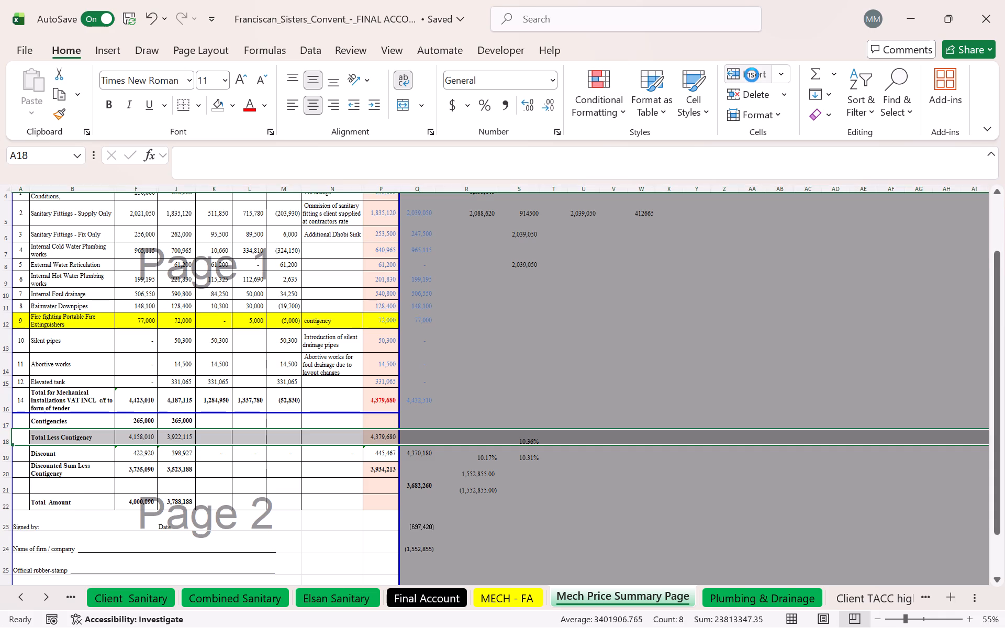
Label the new row 18 in column B as Client sanitary supply and fix.
{"action": "left_click", "coordinate": [273, 497]}
{"action": "left_click", "coordinate": [58, 436]}
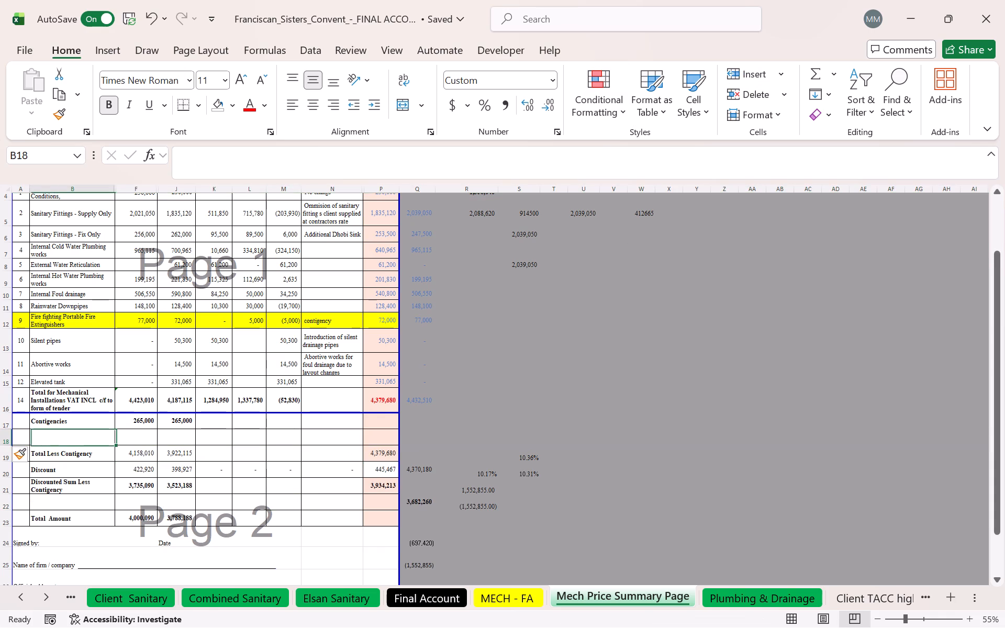
{"action": "key", "text": "c"}
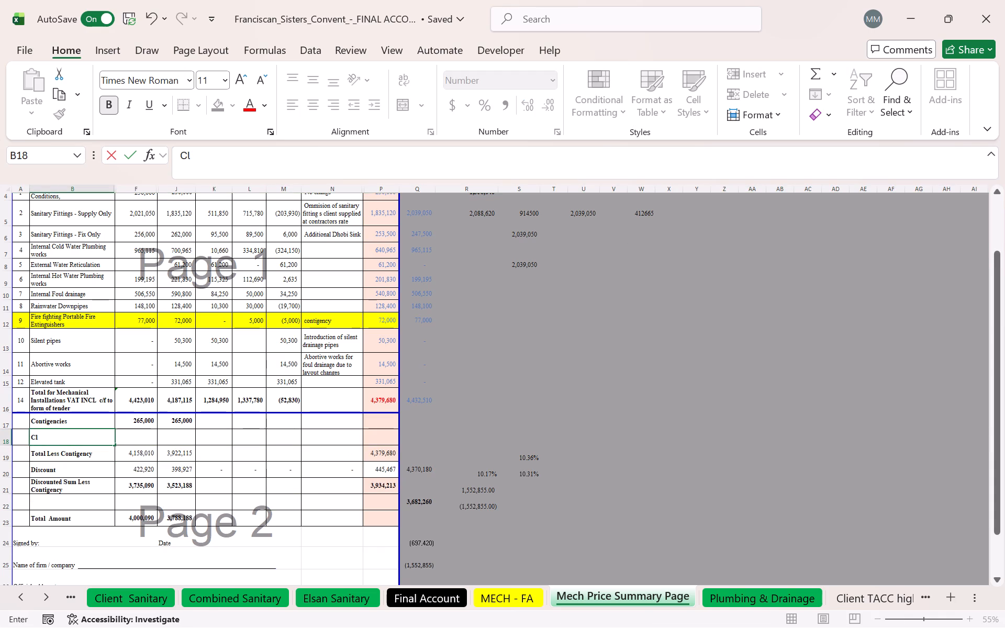
{"action": "key", "text": "BackSpace"}
{"action": "type", "text": "ent supply"}
{"action": "key", "text": "space"}
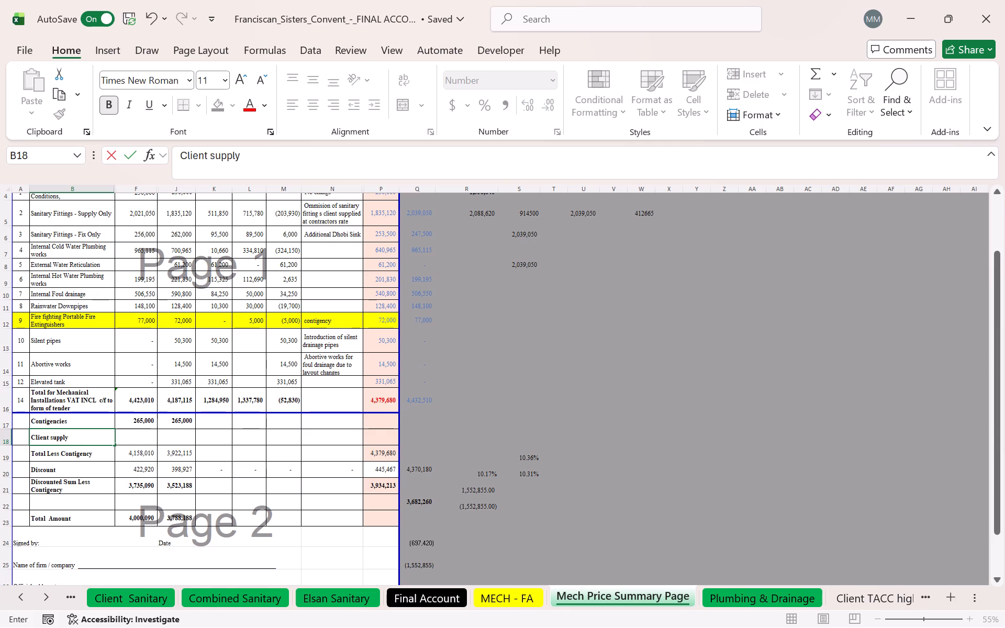
{"action": "key", "text": "BackSpace"}
{"action": "key", "text": "BackSpace"}
{"action": "key", "text": "BackSpace"}
{"action": "key", "text": "BackSpace"}
{"action": "key", "text": "BackSpace"}
{"action": "key", "text": "BackSpace"}
{"action": "key", "text": "BackSpace"}
{"action": "key", "text": "a"}
{"action": "key", "text": "BackSpace"}
{"action": "type", "text": "san"}
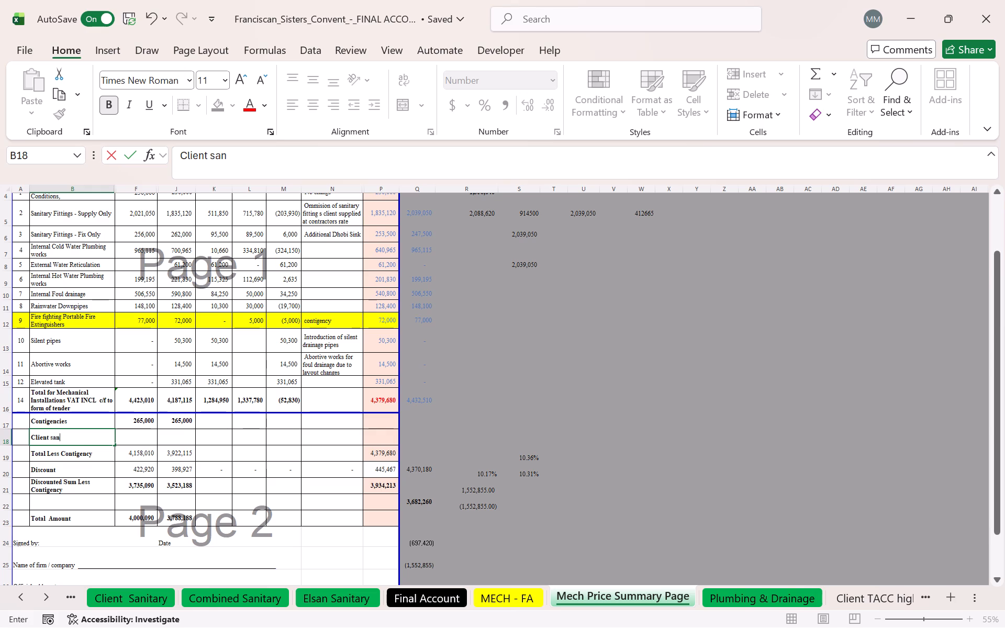
{"action": "type", "text": "itary supply and fix"}
{"action": "left_click", "coordinate": [364, 485]}
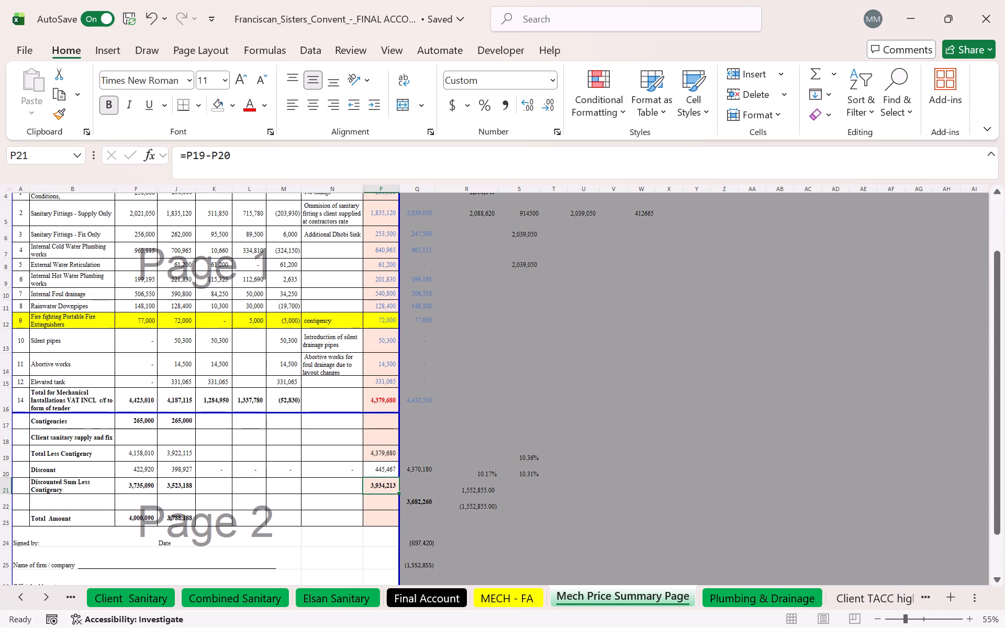
Link P18 of the new row to the total for sanitaryware supply and installations, ='Client Sanitary'!X91.
{"action": "left_click", "coordinate": [383, 435]}
{"action": "key", "text": "equal"}
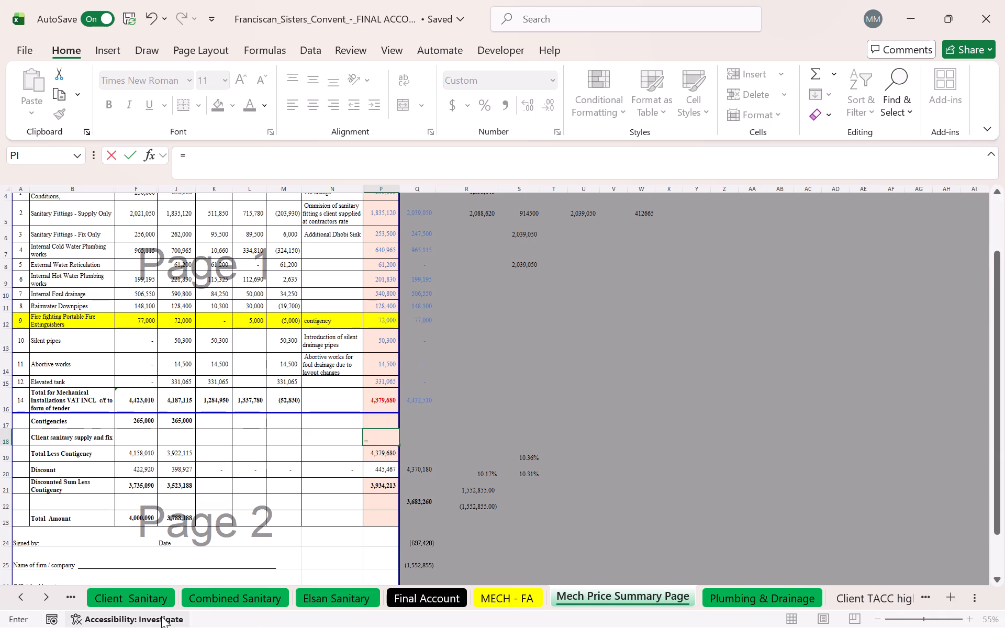
{"action": "left_click", "coordinate": [158, 596]}
{"action": "left_click", "coordinate": [507, 414]}
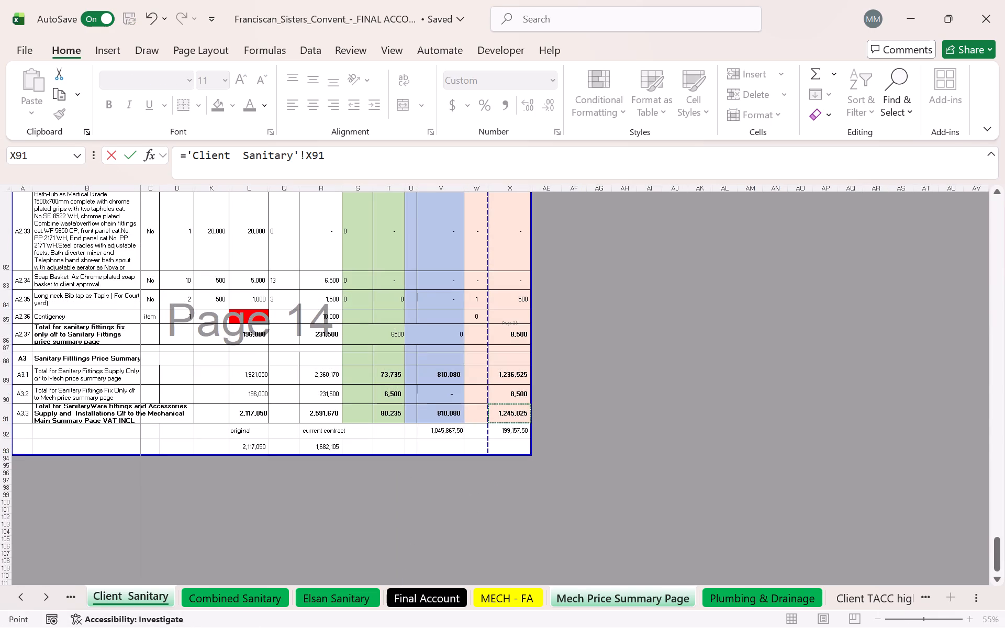
{"action": "key", "text": "Return"}
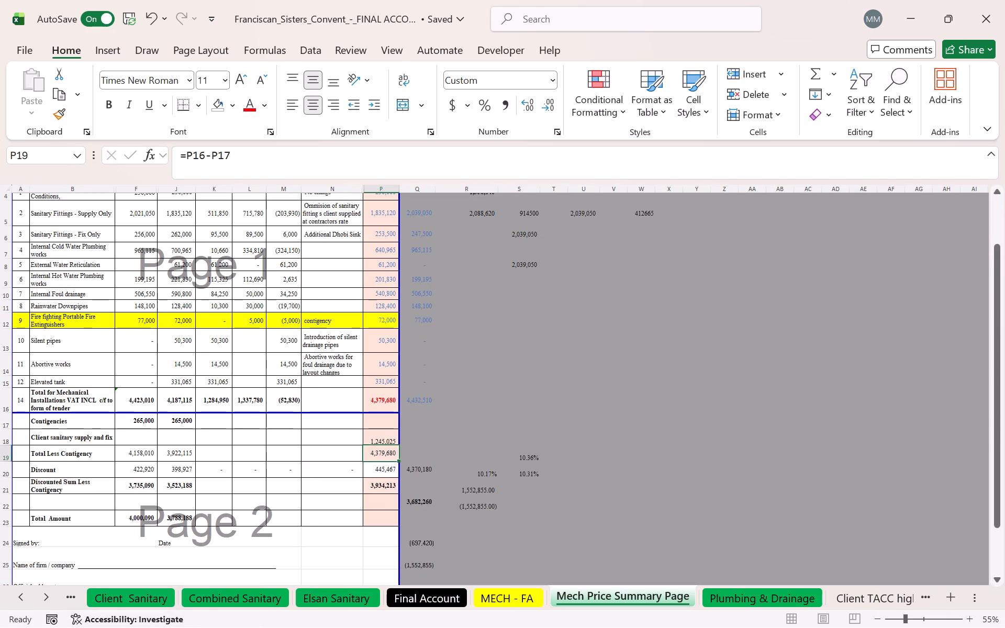
{"action": "left_click", "coordinate": [383, 439]}
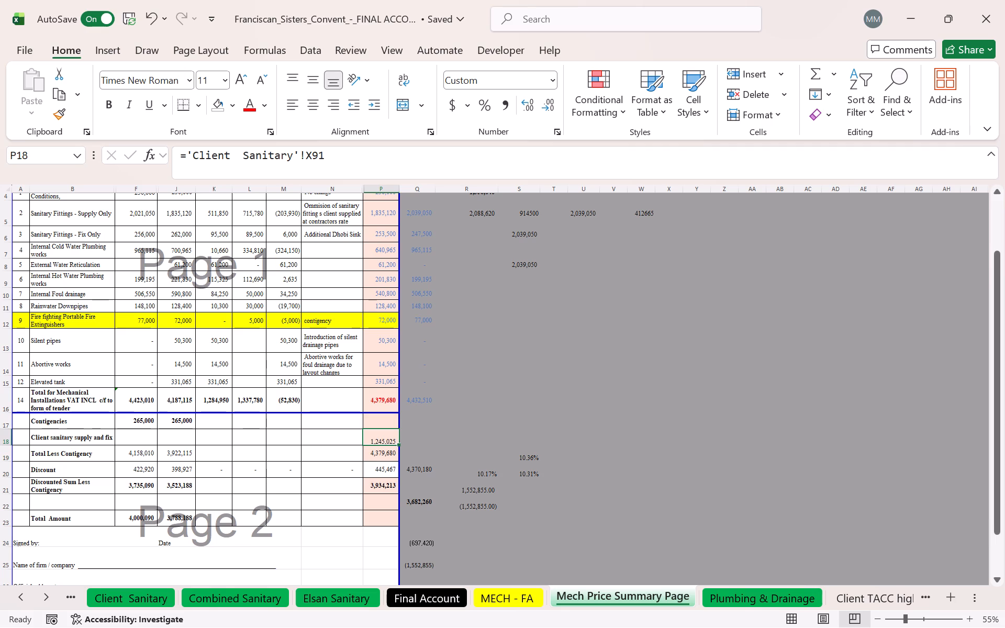
Insert a row above Total for Mechanical Installations and move the Client sanitary supply and fix line into it as row 16.
{"action": "left_click", "coordinate": [8, 397]}
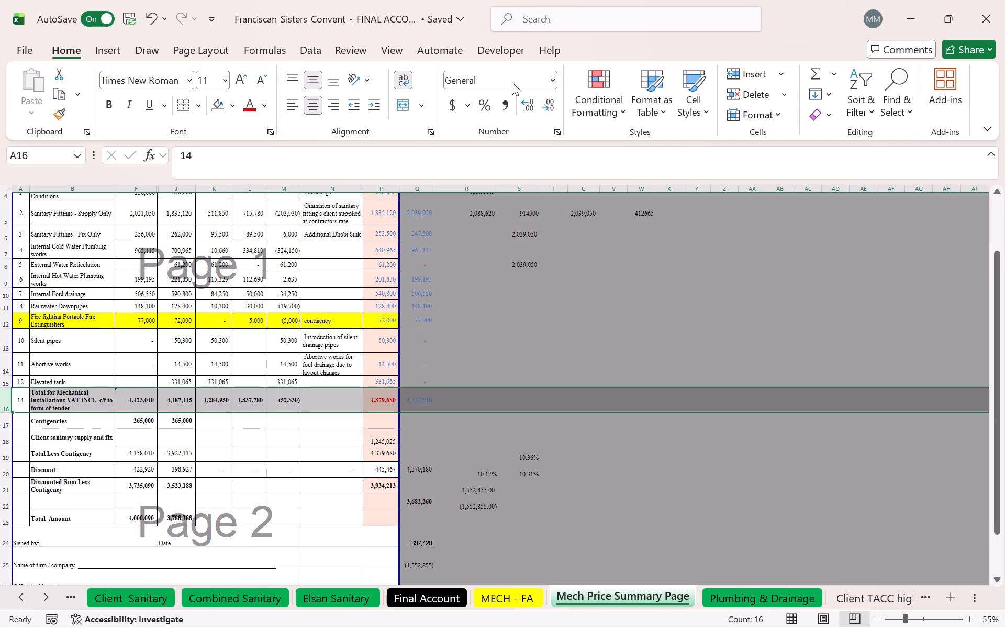
{"action": "left_click", "coordinate": [754, 72]}
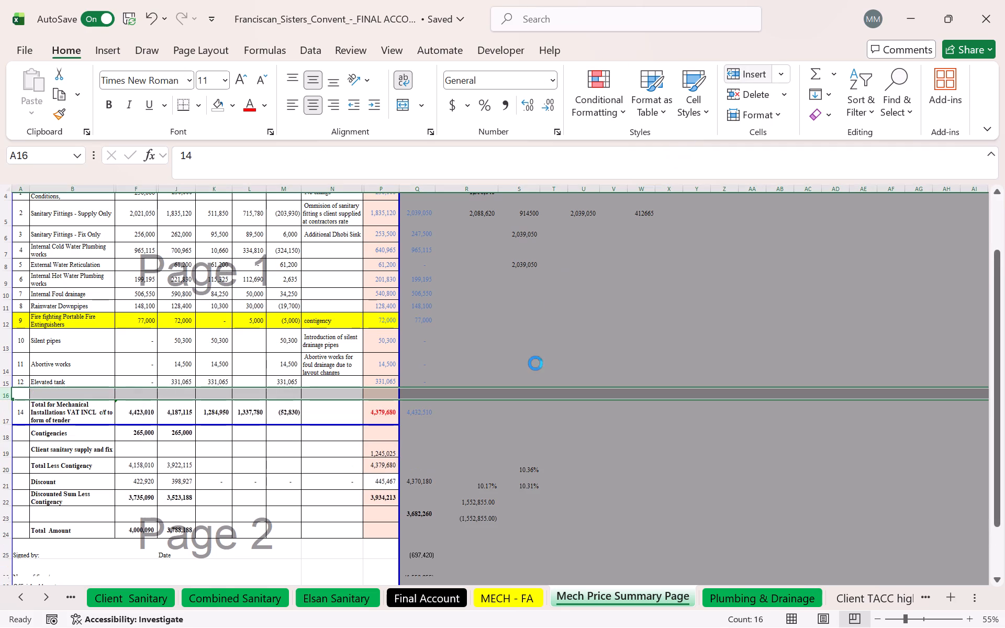
{"action": "left_click", "coordinate": [530, 358]}
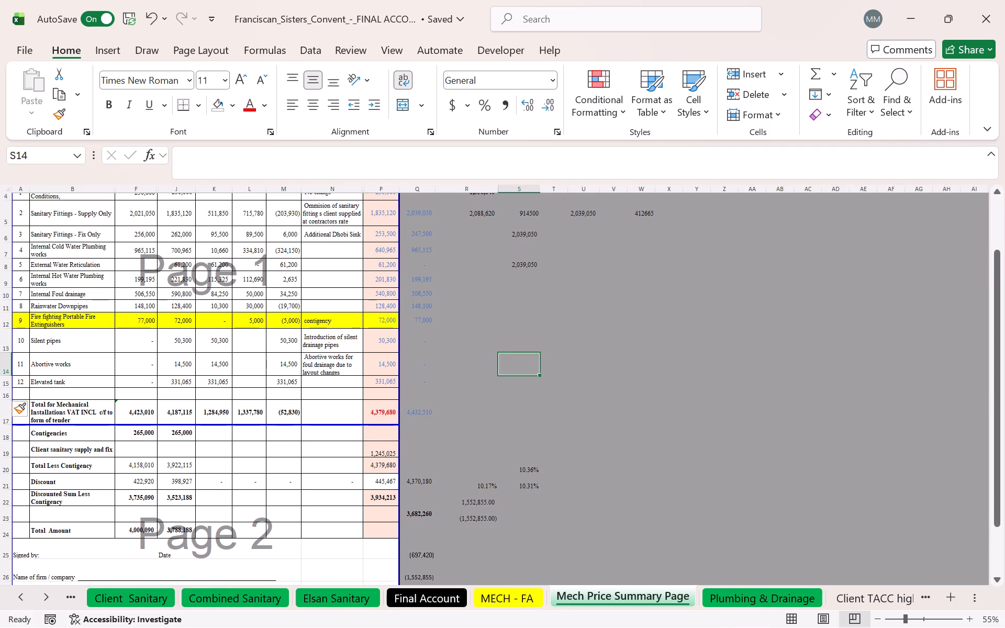
{"action": "left_click_drag", "start_coordinate": [20, 453], "coordinate": [381, 446]}
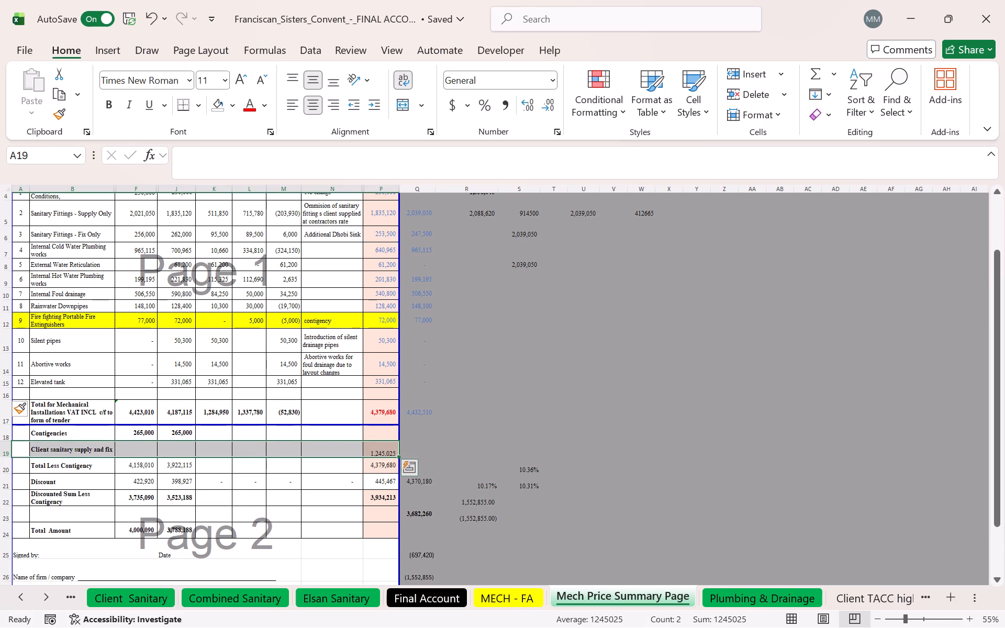
{"action": "left_click_drag", "start_coordinate": [327, 442], "coordinate": [331, 399]}
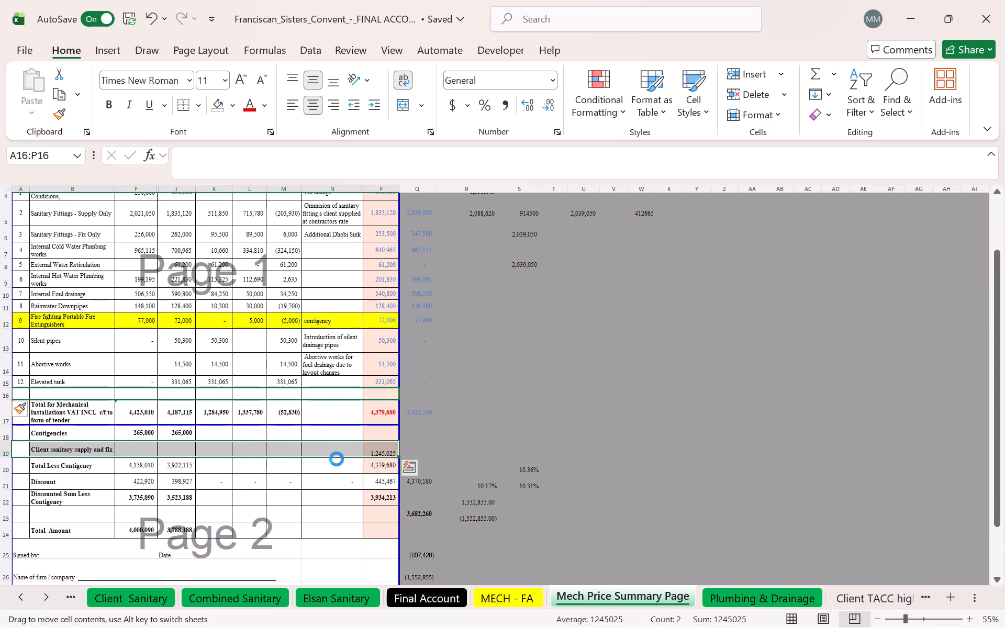
Delete the emptied row 19 between Contigencies and Total Less Contigency.
{"action": "left_click", "coordinate": [0, 445]}
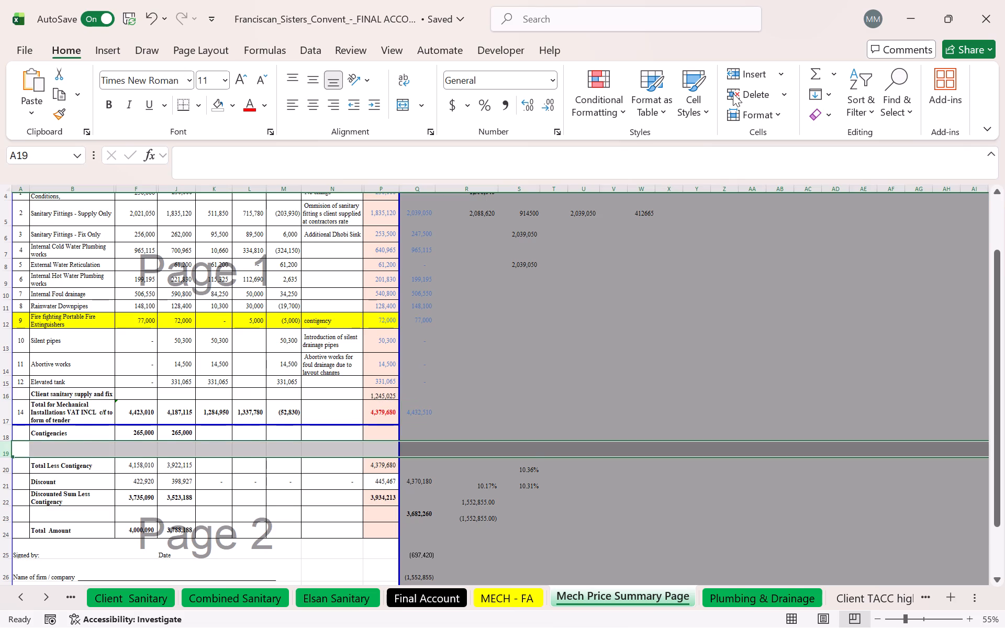
{"action": "left_click", "coordinate": [734, 93]}
{"action": "left_click", "coordinate": [537, 349]}
Make the Client sanitary supply and fix amount in P16 negative, =-'Client Sanitary'!X91.
{"action": "left_click", "coordinate": [386, 398]}
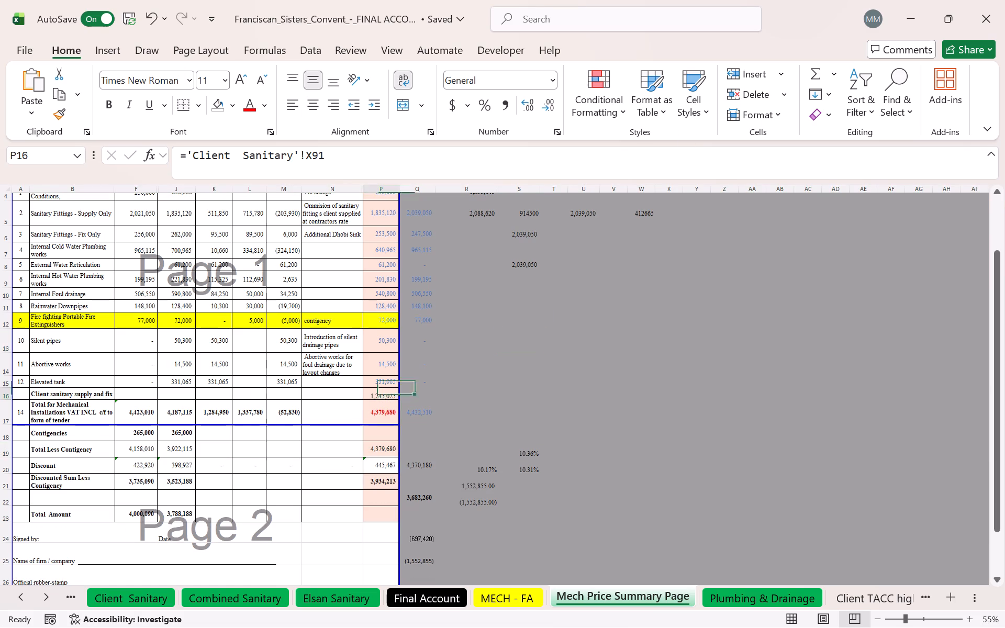
{"action": "left_click", "coordinate": [186, 153]}
{"action": "key", "text": "minus"}
{"action": "key", "text": "Return"}
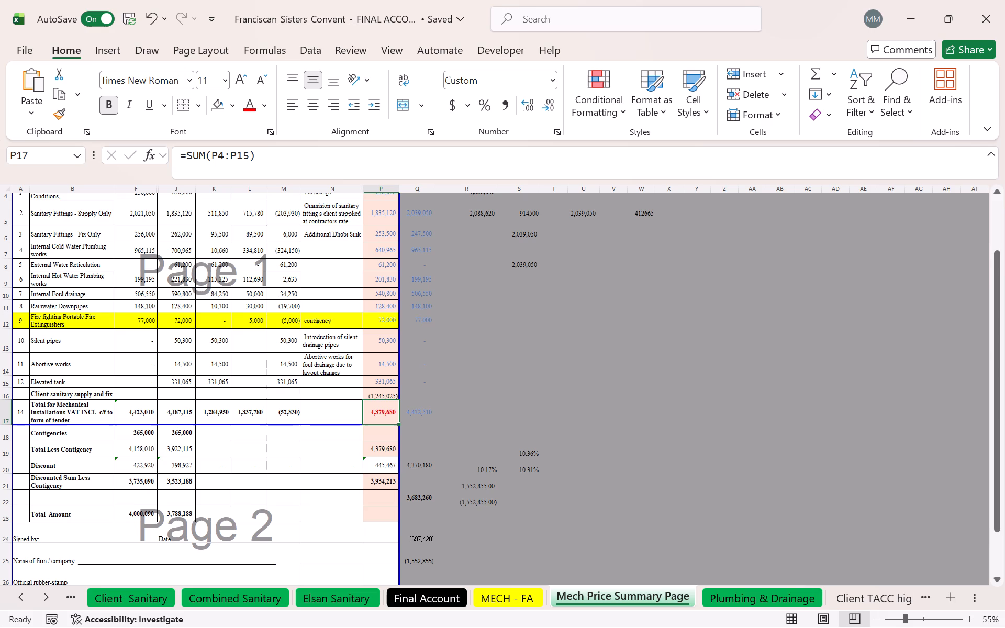
Extend the Total for Mechanical Installations formula in P17 to include the client sanitary deduction, =SUM(P4:P16).
{"action": "double_click", "coordinate": [378, 410]}
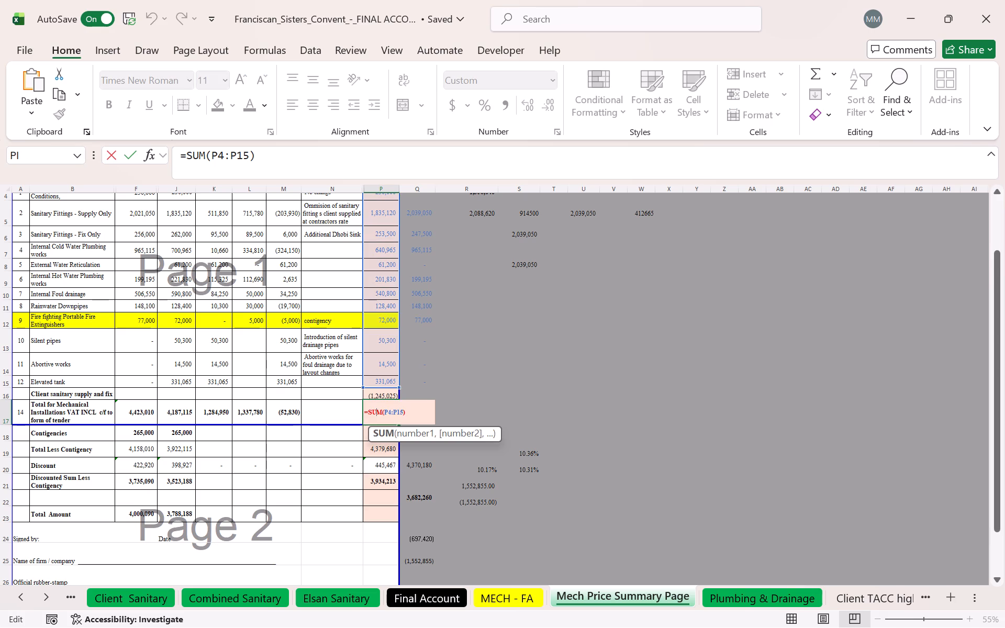
{"action": "left_click_drag", "start_coordinate": [400, 385], "coordinate": [396, 396]}
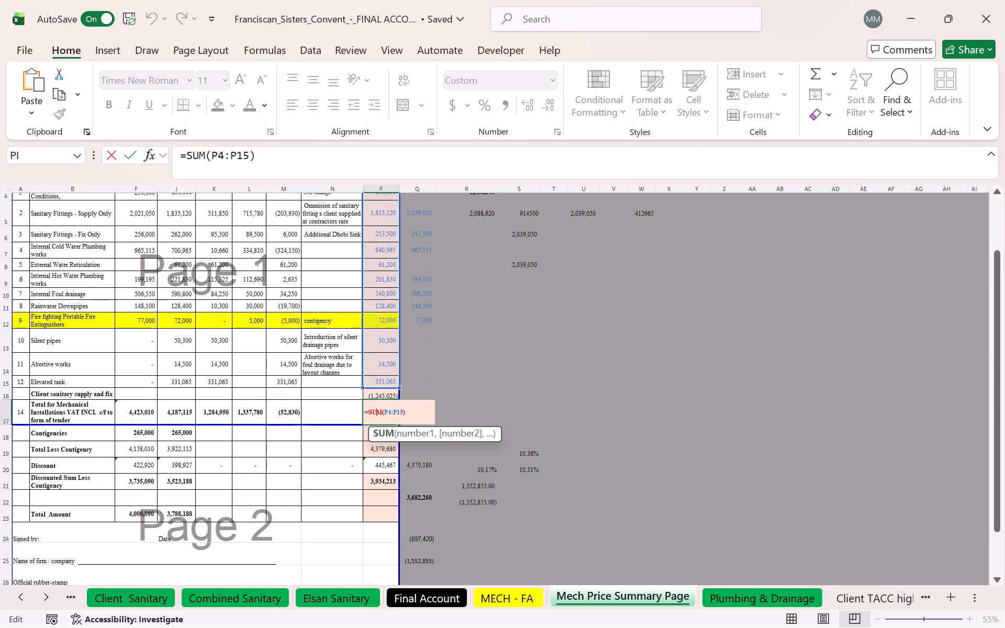
{"action": "left_click_drag", "start_coordinate": [396, 396], "coordinate": [396, 399]}
{"action": "key", "text": "Return"}
{"action": "left_click", "coordinate": [377, 413]}
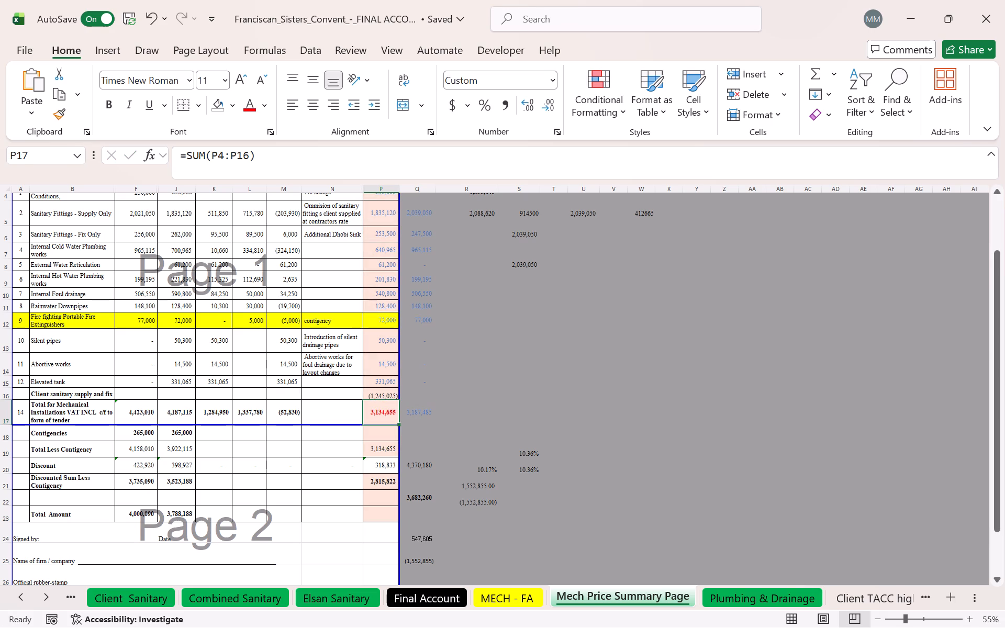
Increase the height of the Client sanitary supply and fix row 16.
{"action": "left_click", "coordinate": [8, 402]}
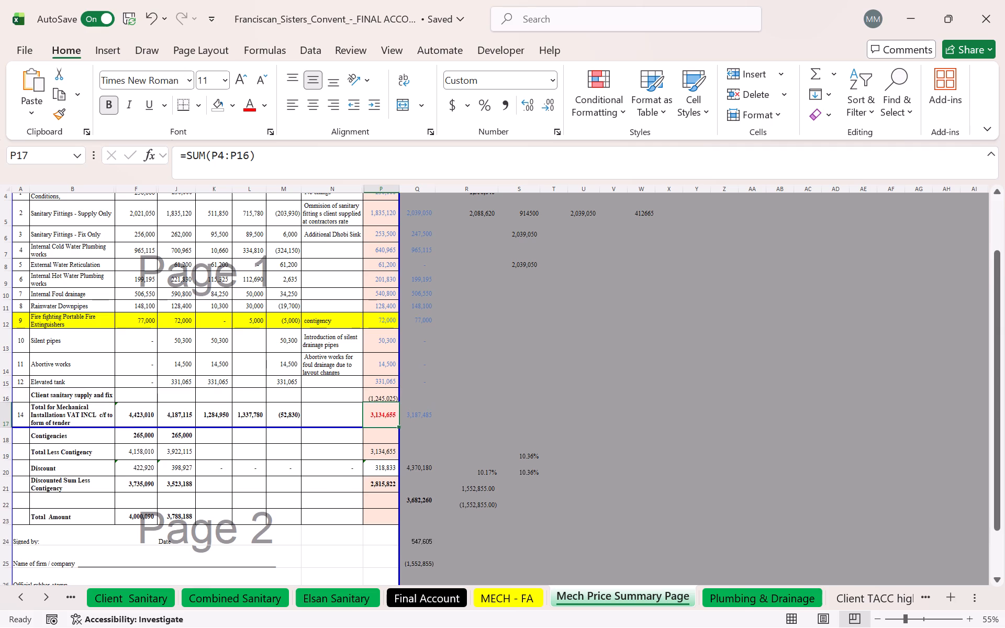
Check the contingency, total and discount cells in column P against the final account breakdown in MECH - FA.
{"action": "left_click_drag", "start_coordinate": [173, 373], "coordinate": [173, 379]}
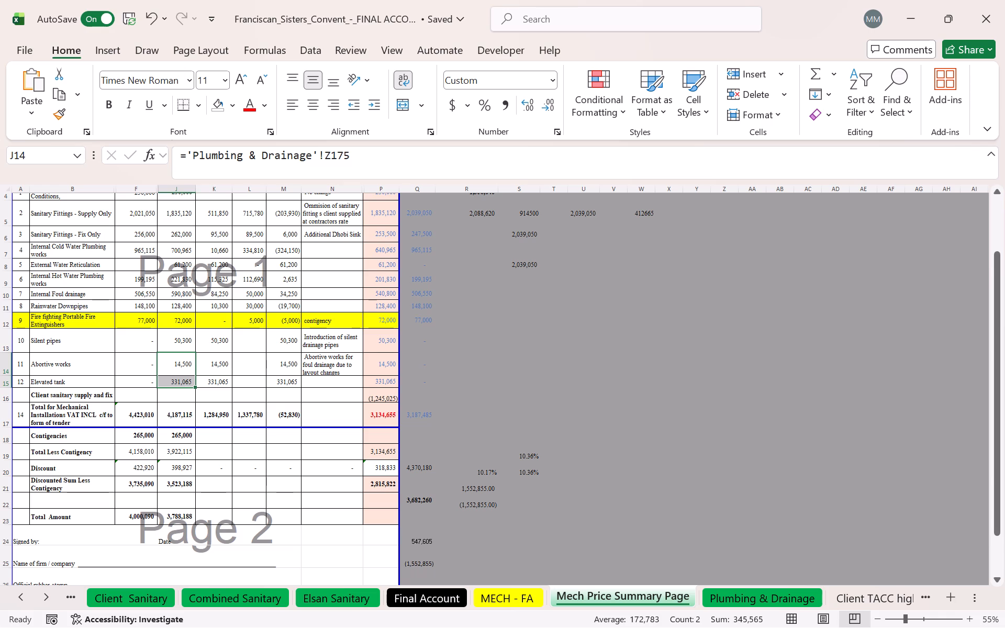
{"action": "left_click", "coordinate": [352, 442]}
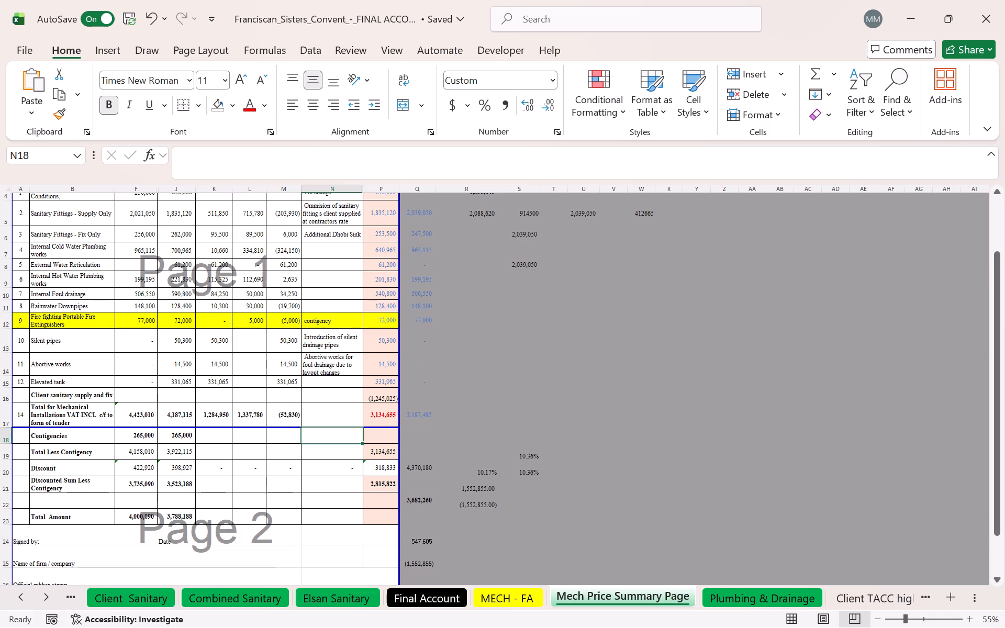
{"action": "left_click", "coordinate": [383, 435]}
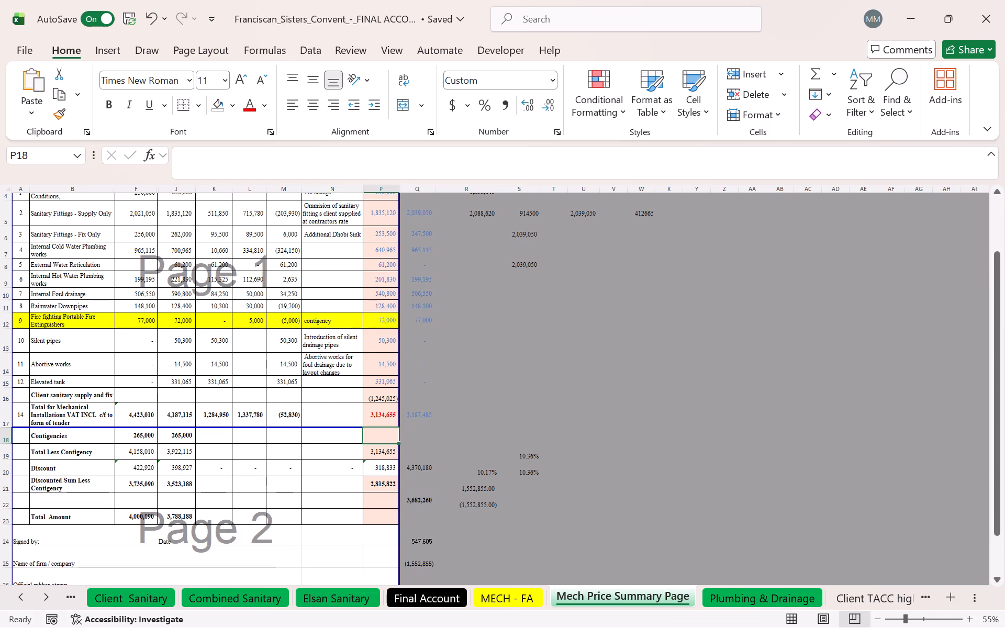
{"action": "left_click", "coordinate": [382, 453]}
{"action": "left_click", "coordinate": [381, 469]}
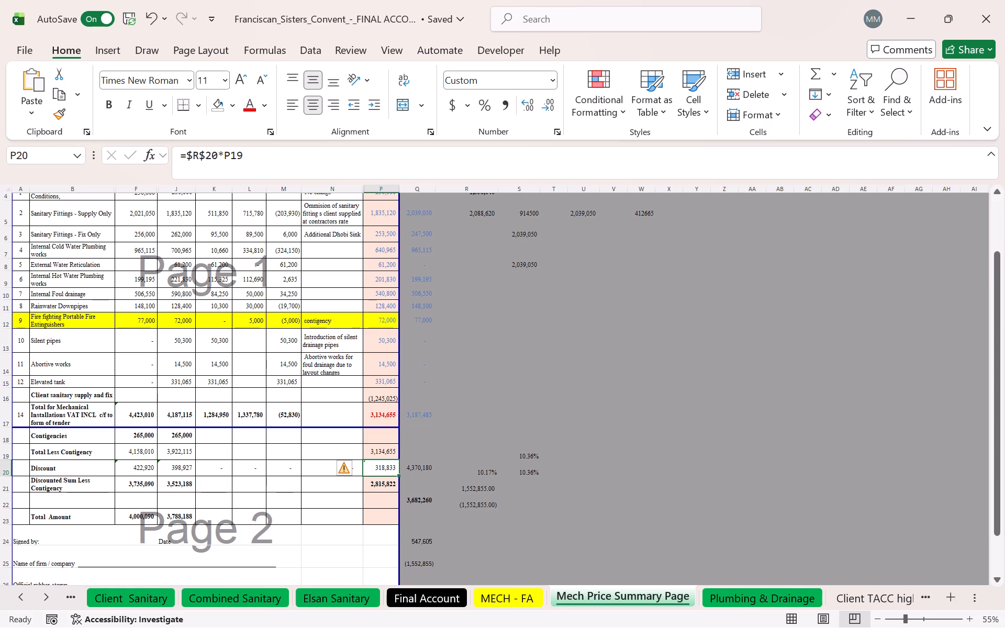
{"action": "left_click", "coordinate": [501, 608]}
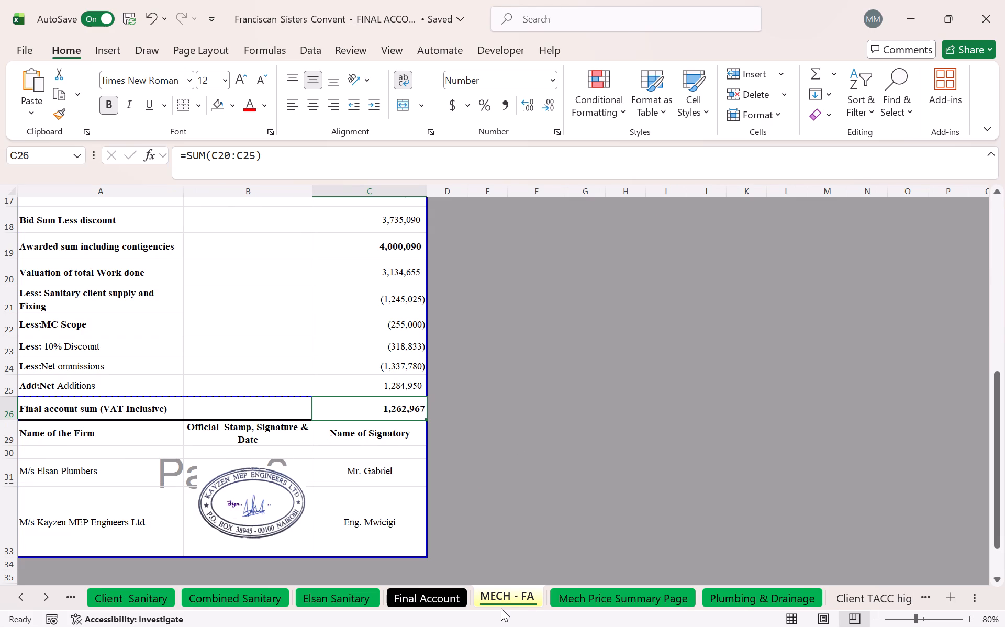
{"action": "left_click", "coordinate": [560, 598]}
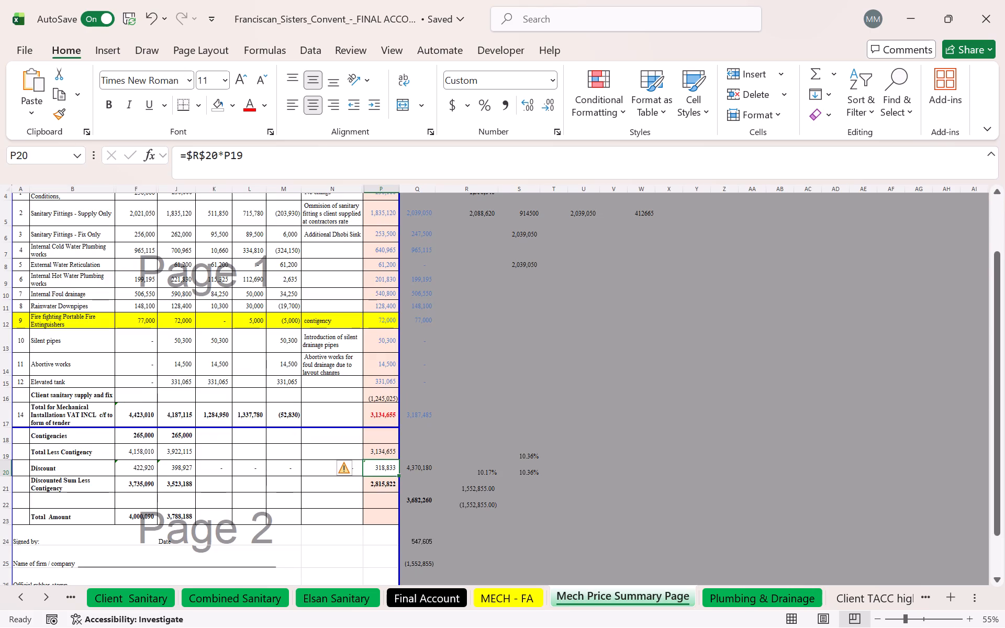
Insert a copy of the Client sanitary supply and fix row 16 directly above the Total for Mechanical Installations row.
{"action": "left_click", "coordinate": [1, 409]}
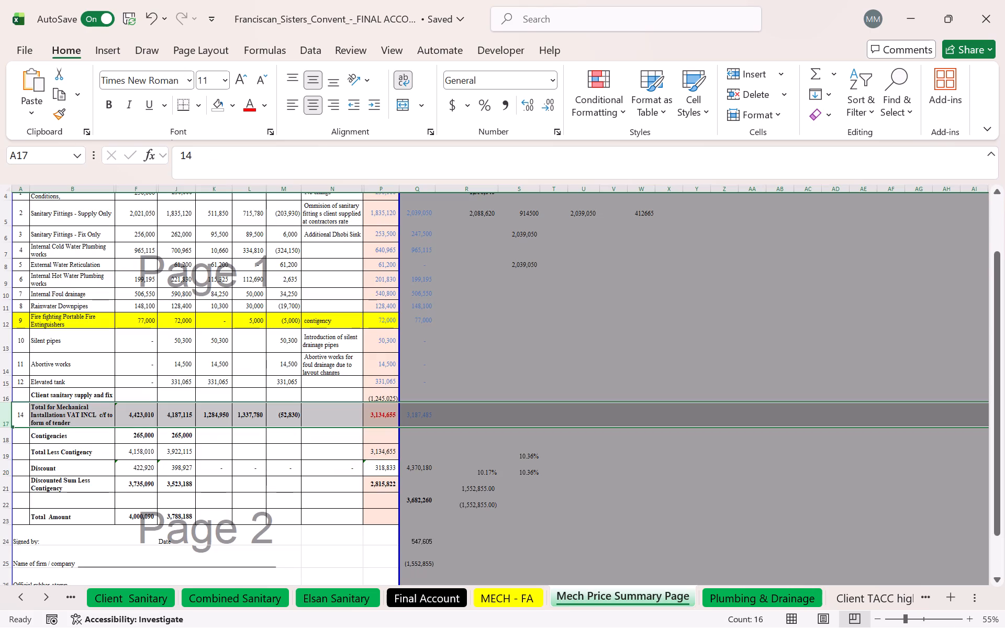
{"action": "left_click", "coordinate": [4, 396]}
{"action": "key", "text": "ctrl+c"}
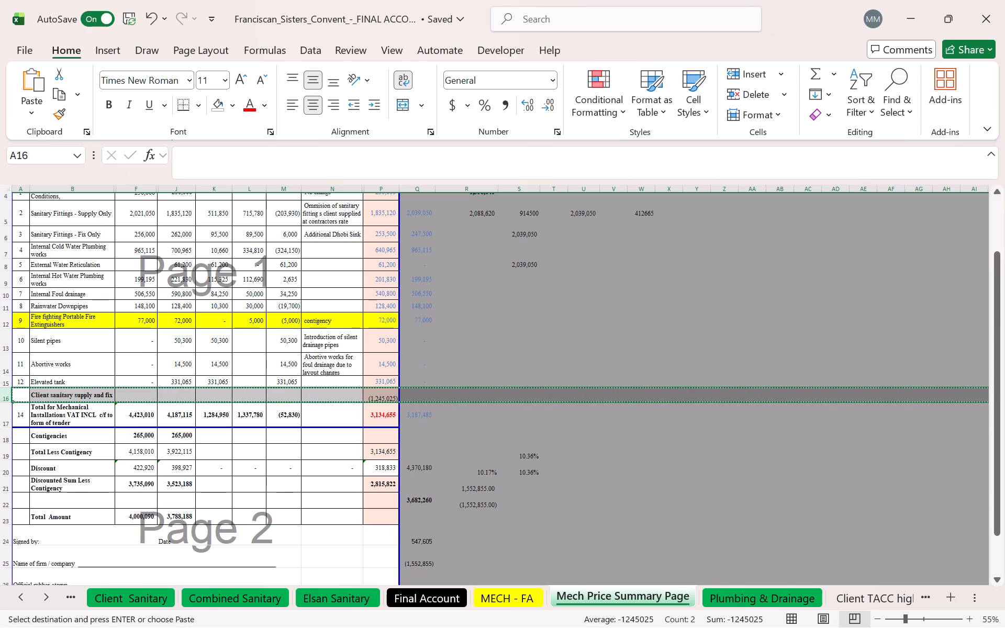
{"action": "left_click", "coordinate": [25, 416]}
{"action": "right_click", "coordinate": [25, 416]}
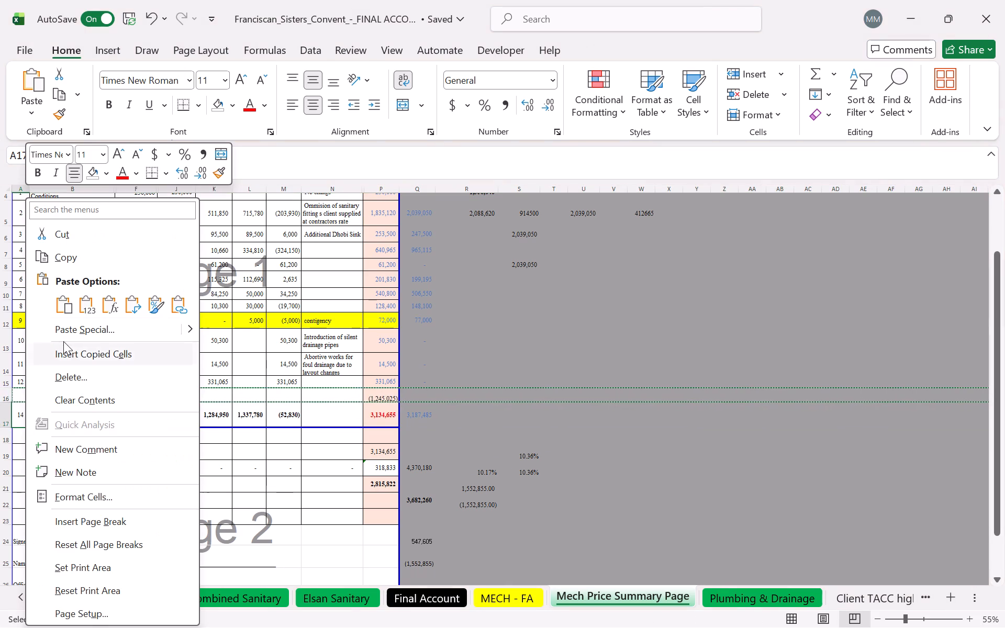
{"action": "left_click", "coordinate": [88, 355]}
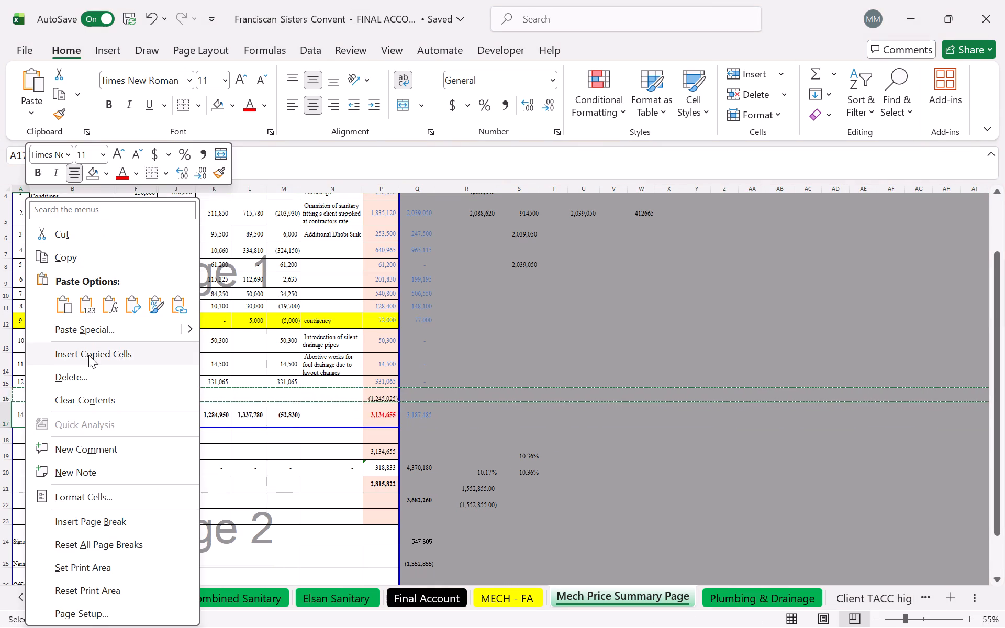
{"action": "key", "text": "Escape"}
{"action": "key", "text": "Escape"}
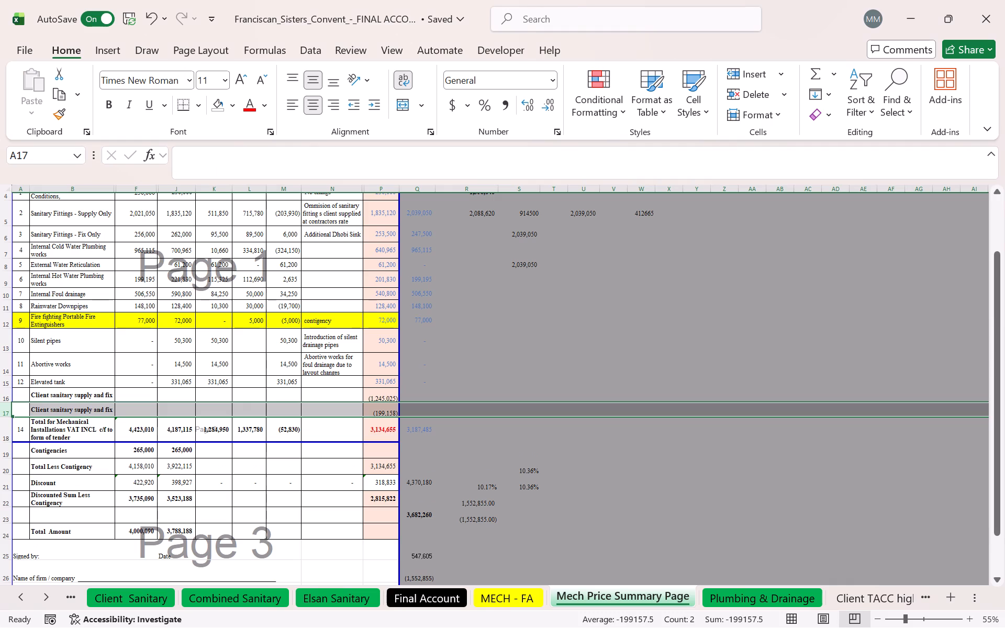
{"action": "left_click", "coordinate": [128, 423]}
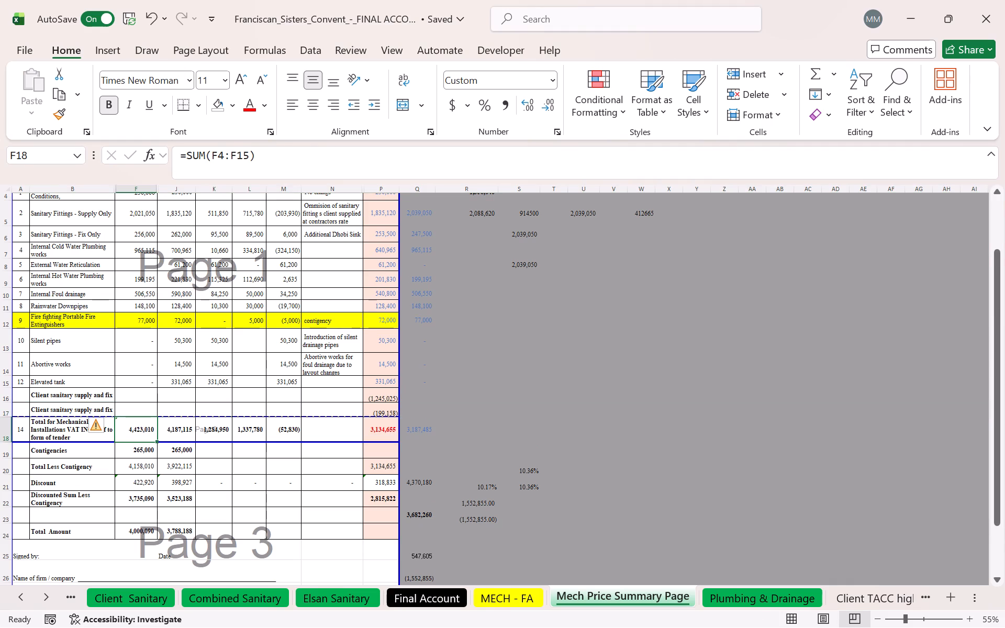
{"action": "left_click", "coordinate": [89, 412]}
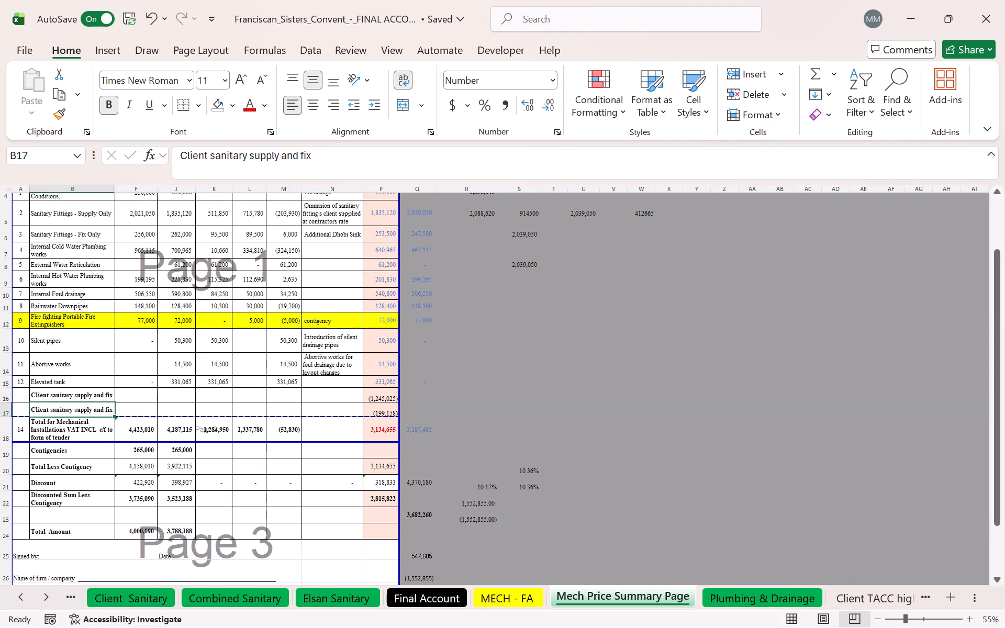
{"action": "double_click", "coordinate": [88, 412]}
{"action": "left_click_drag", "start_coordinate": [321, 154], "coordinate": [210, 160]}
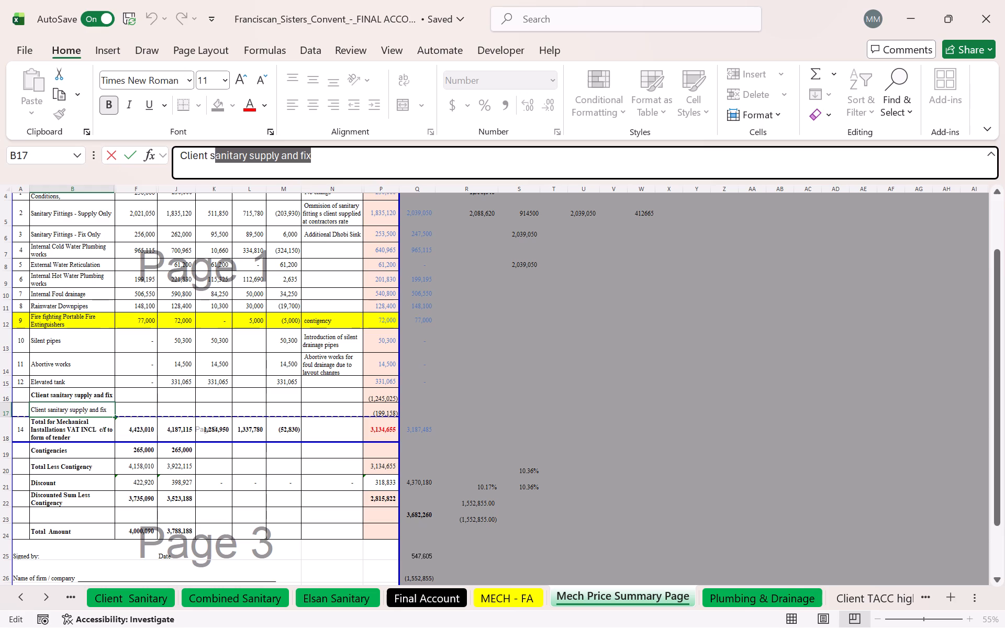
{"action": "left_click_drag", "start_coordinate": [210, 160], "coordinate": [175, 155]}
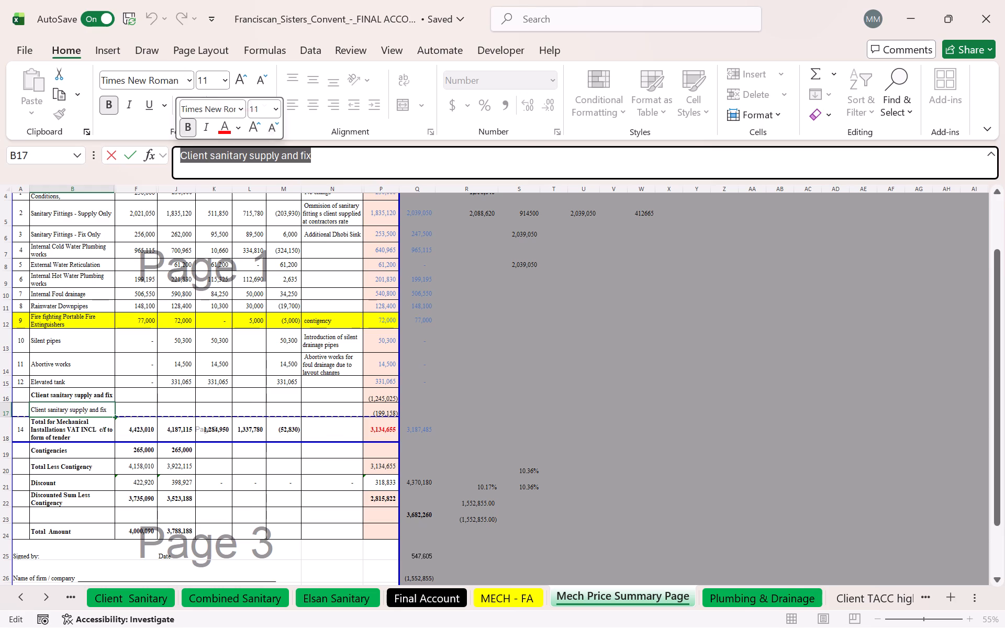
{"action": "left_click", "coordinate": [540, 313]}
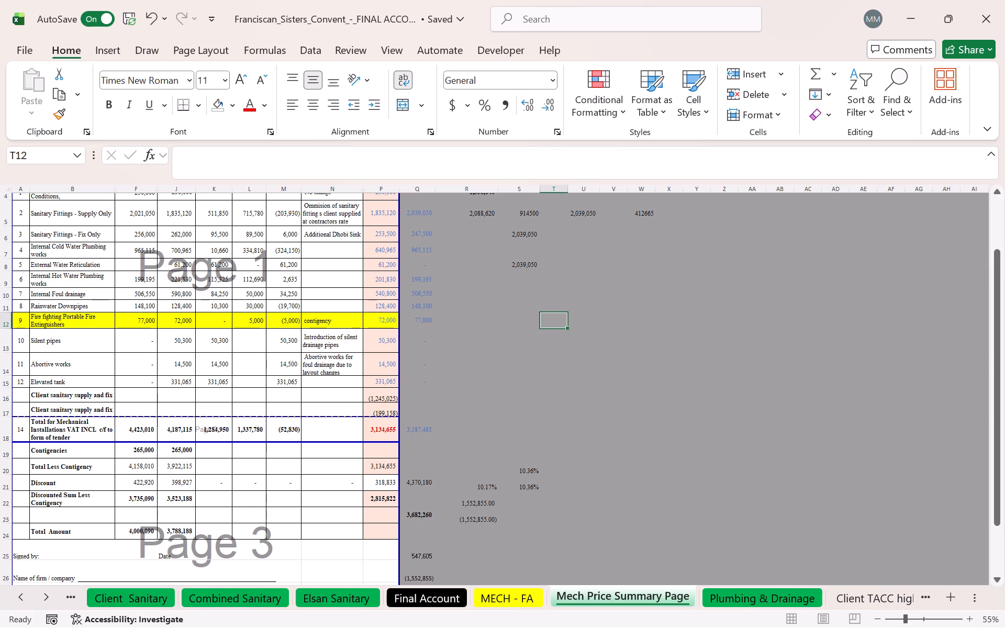
Delete the duplicate Client sanitary supply and fix row 17 above the Total for Mechanical Installations row.
{"action": "left_click", "coordinate": [4, 412]}
{"action": "right_click", "coordinate": [432, 408]}
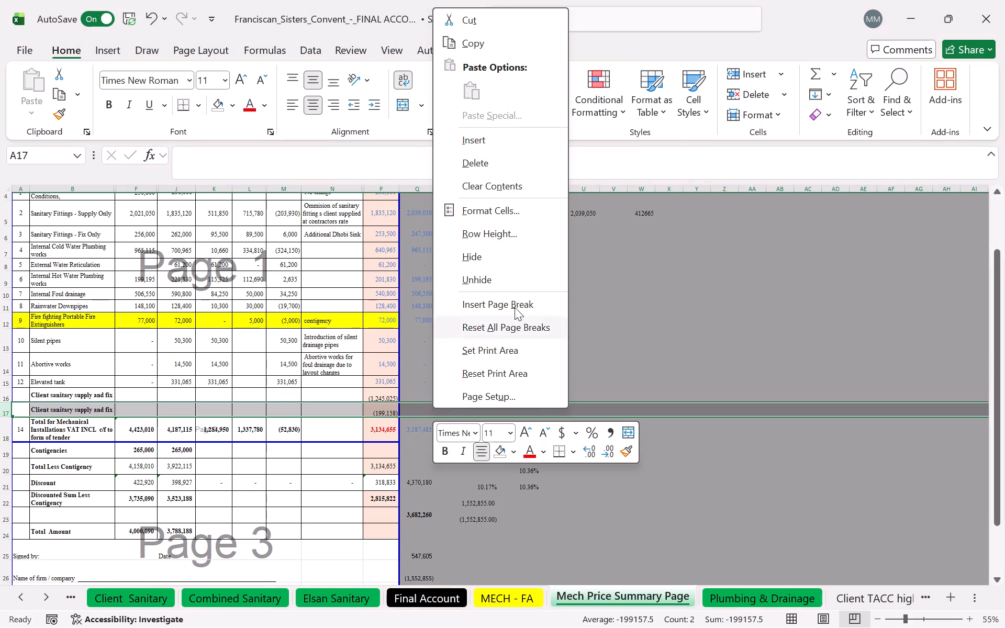
{"action": "left_click", "coordinate": [514, 159]}
{"action": "left_click", "coordinate": [528, 329]}
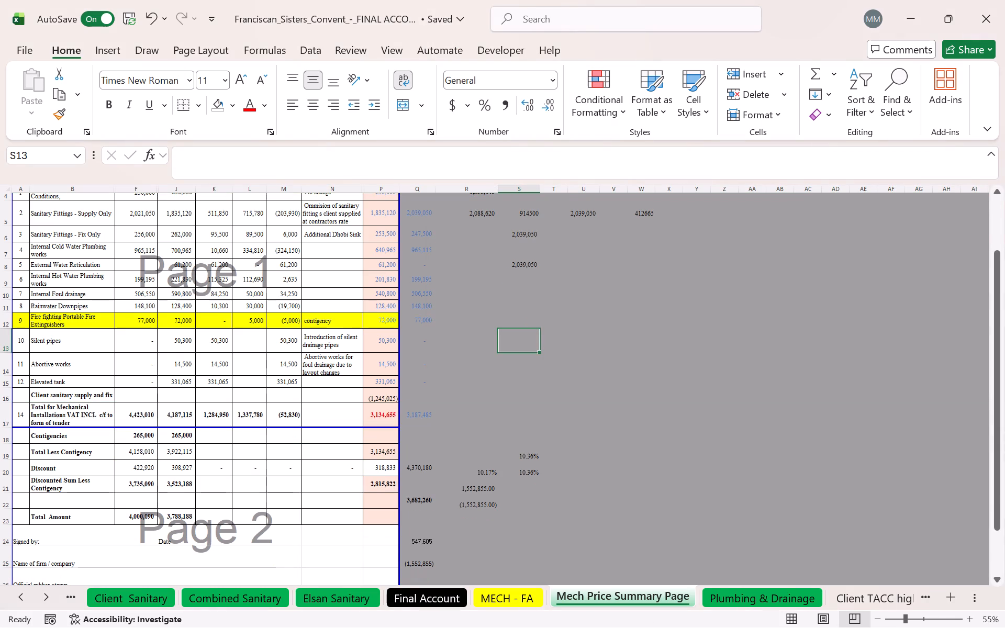
Check the Total for Mechanical Installations formula in P17, the MECH - FA deductions breakdown and the Final Account sheet.
{"action": "double_click", "coordinate": [379, 415]}
{"action": "key", "text": "Escape"}
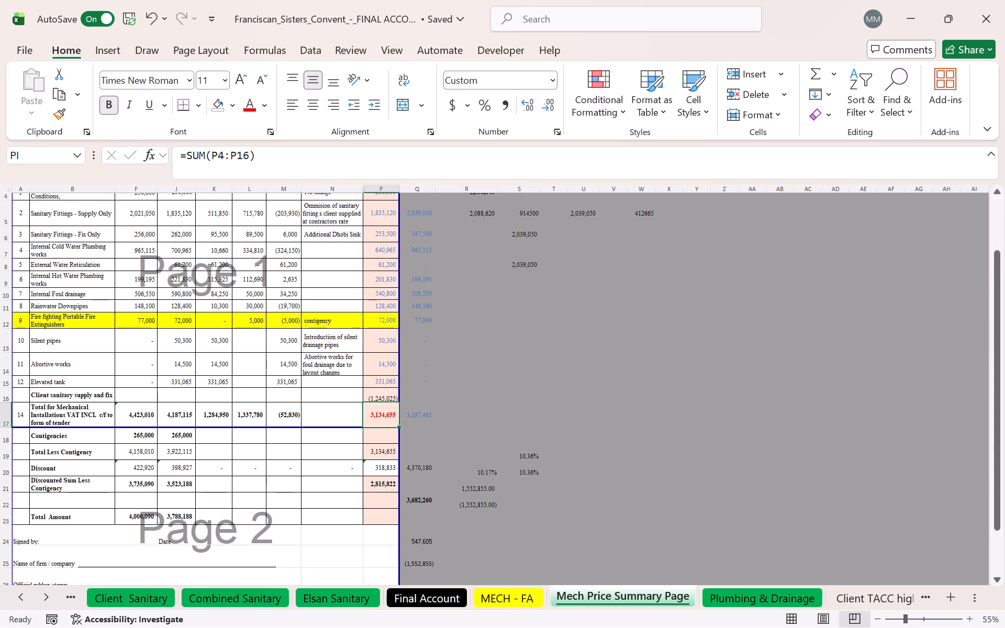
{"action": "left_click", "coordinate": [492, 592]}
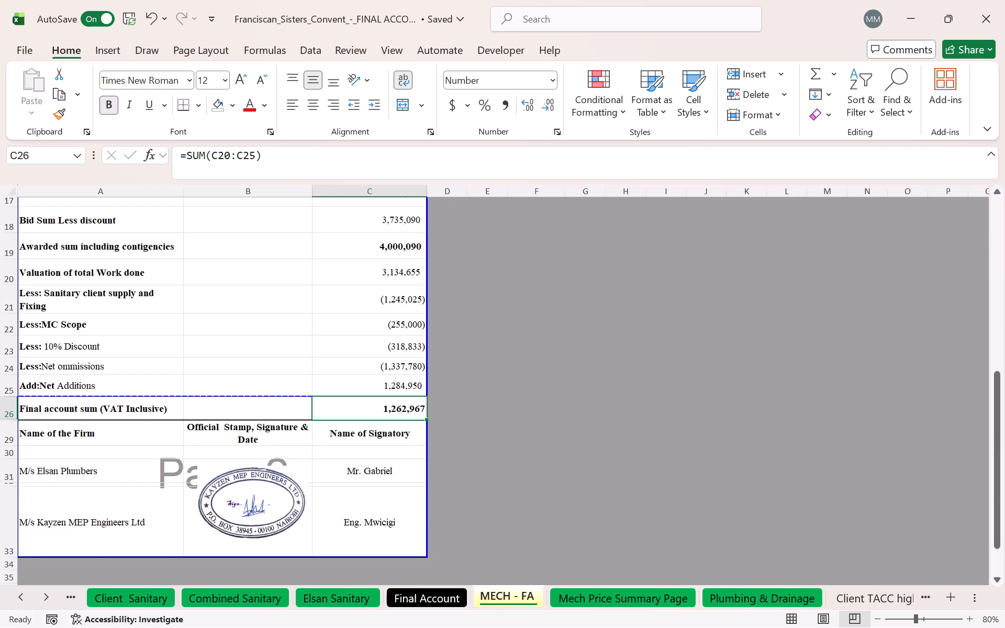
{"action": "left_click", "coordinate": [430, 593]}
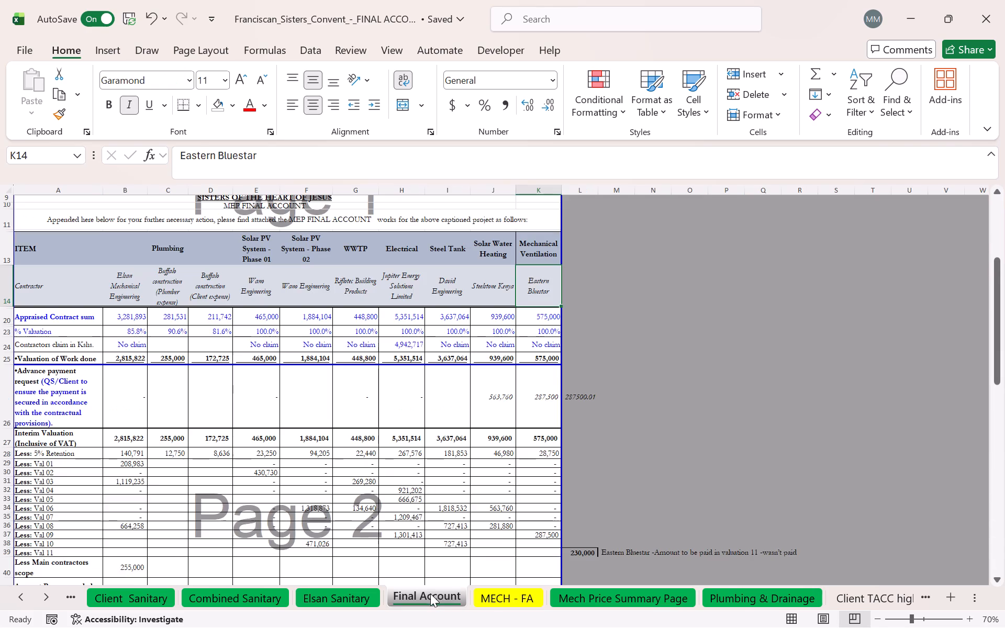